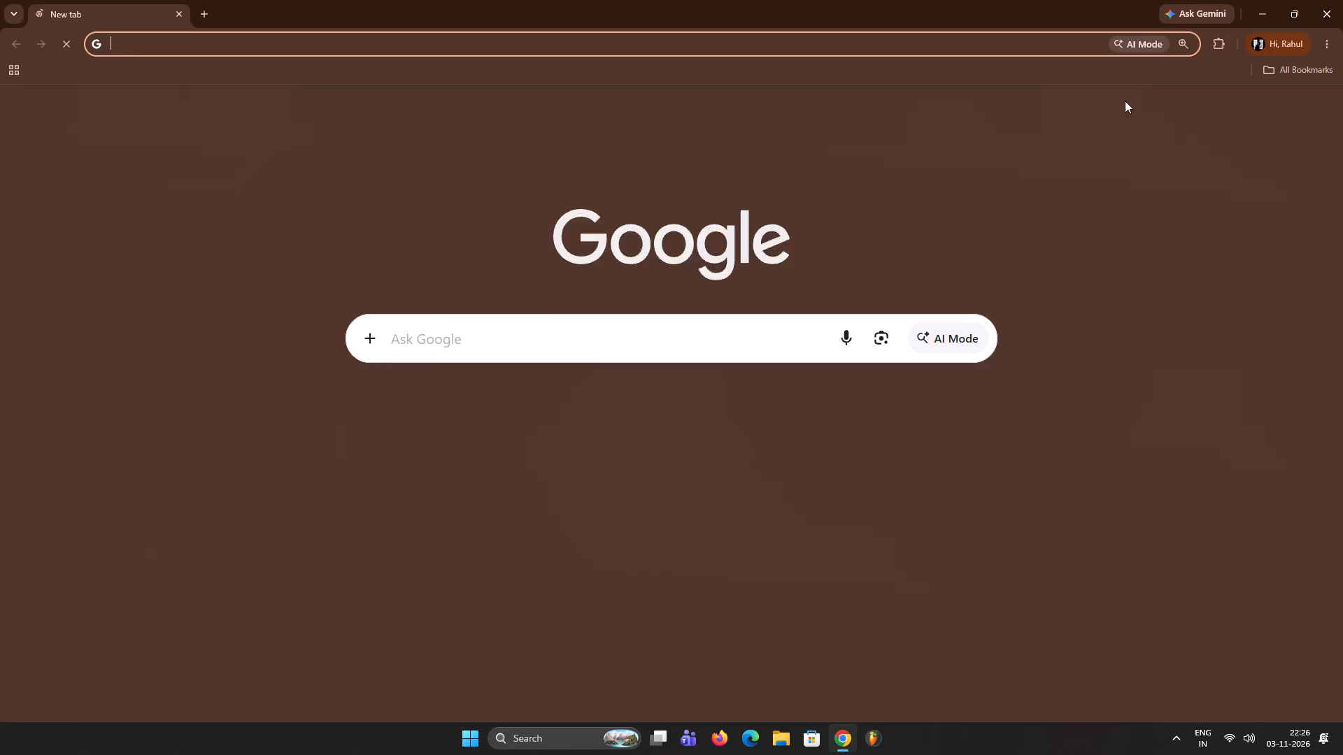
Close the Google Chrome window with the empty new tab to return to the desktop.
left_click(1340, 0)
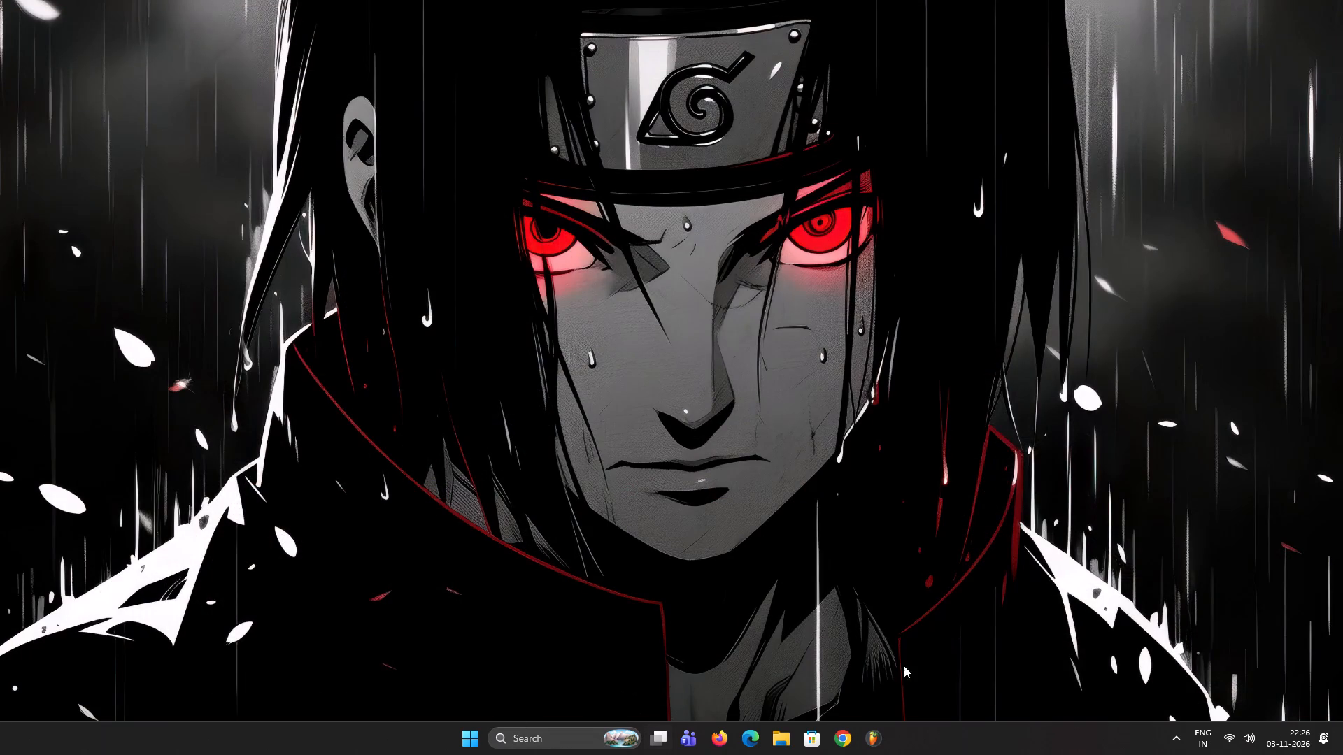
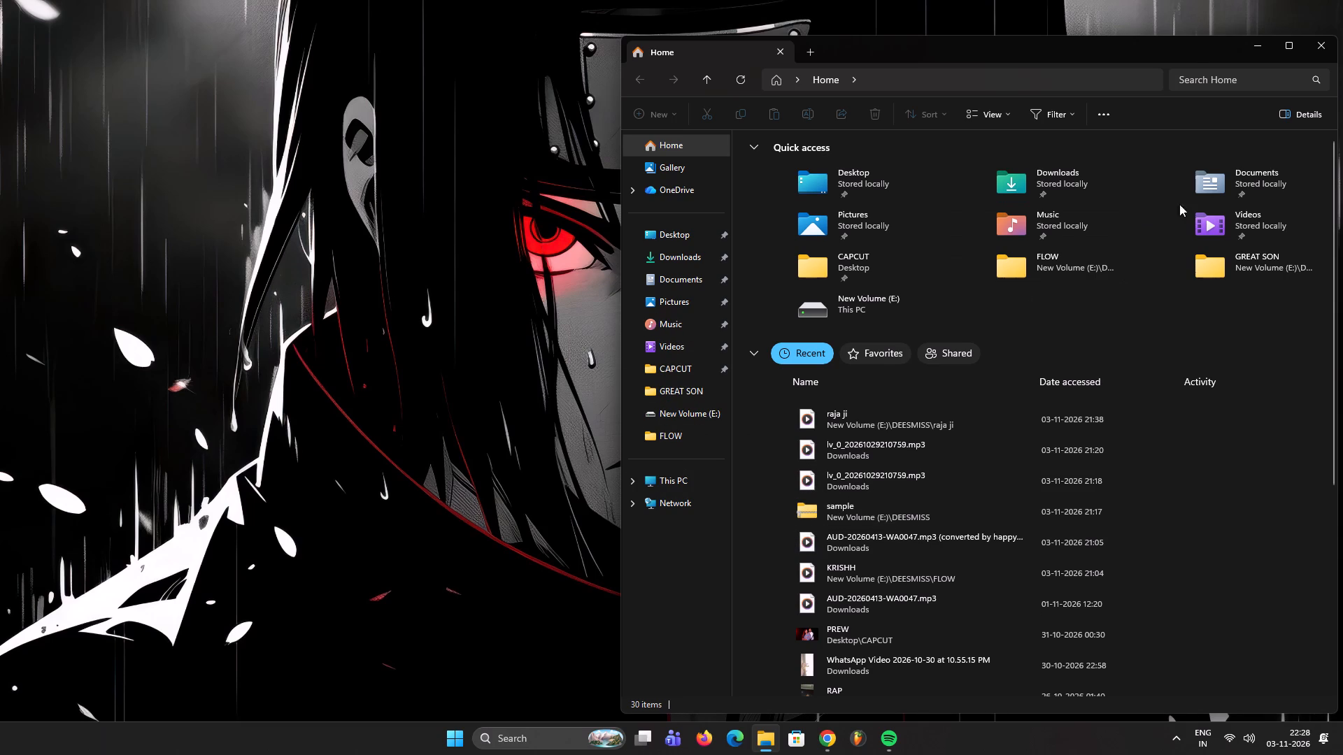
Search File Explorer's Home location for "raja" and close the File Explorer window.
left_click(1215, 75)
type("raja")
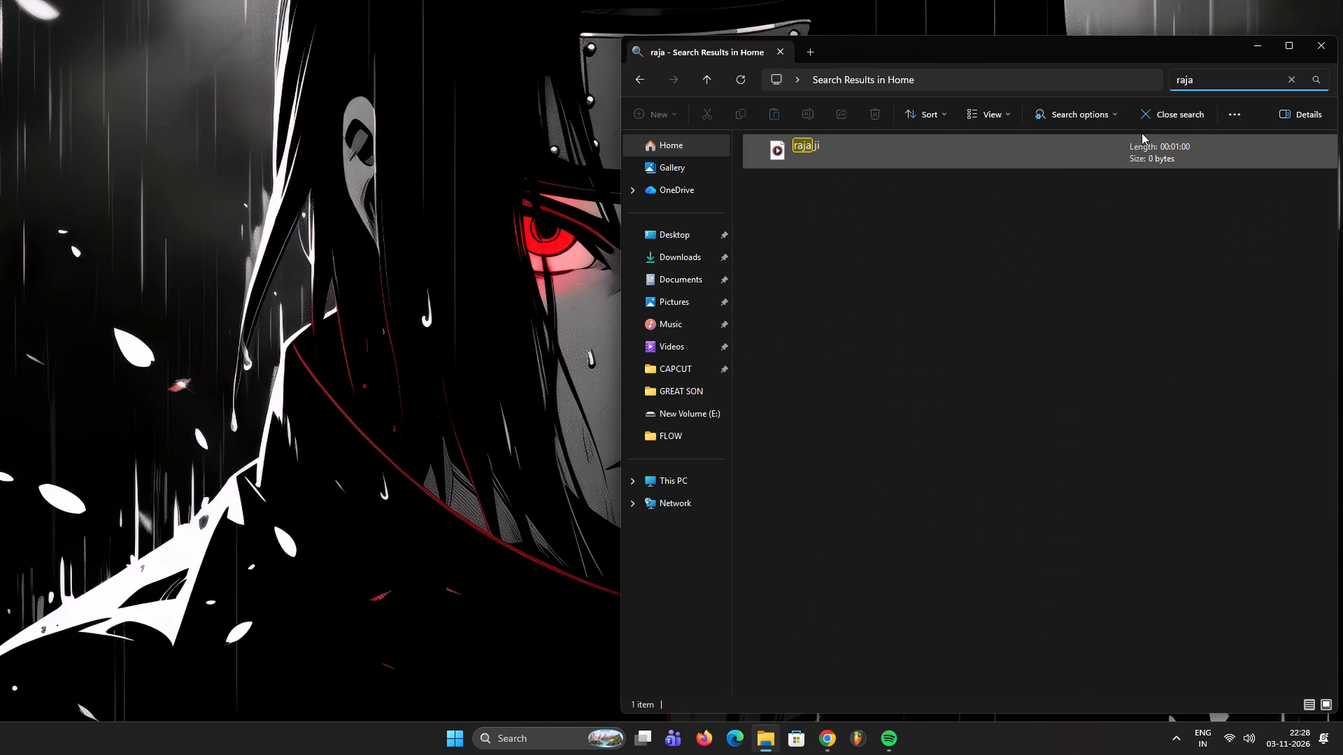
left_click(1326, 47)
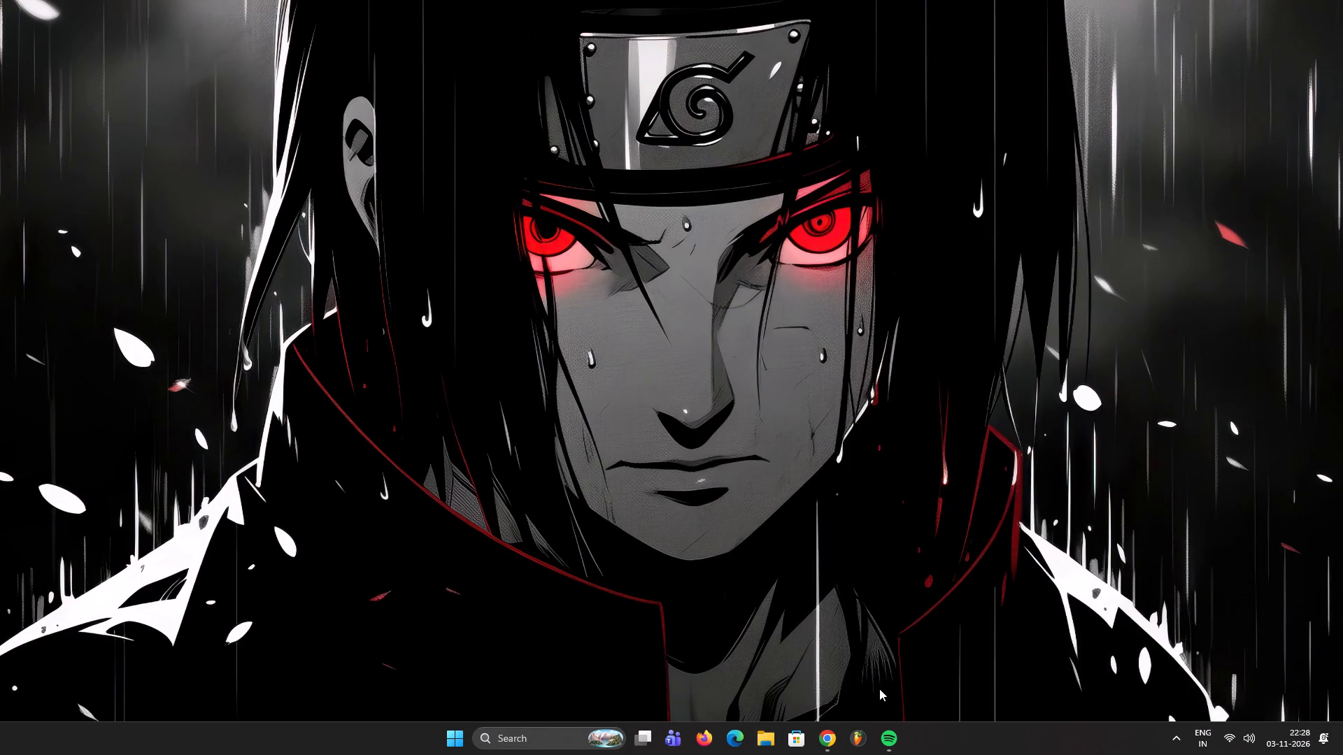
Launch FL Studio.
left_click(856, 733)
left_click(858, 733)
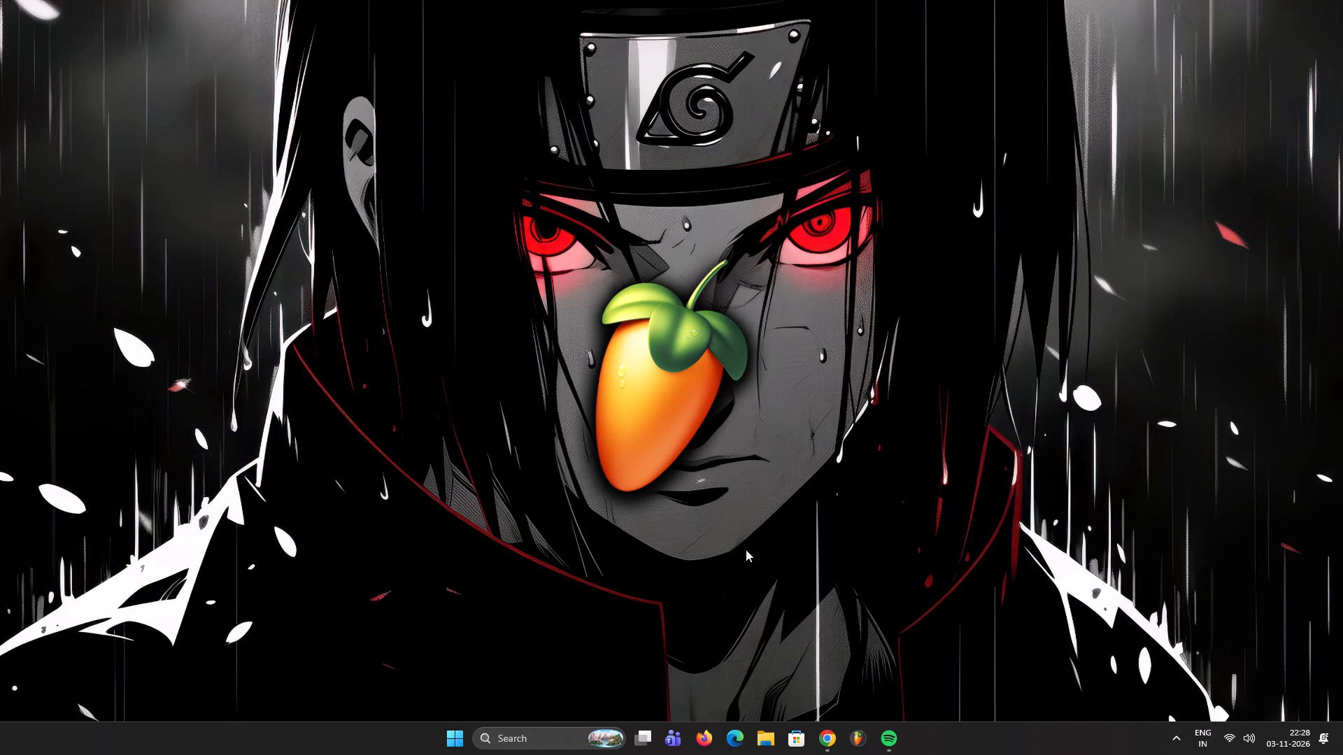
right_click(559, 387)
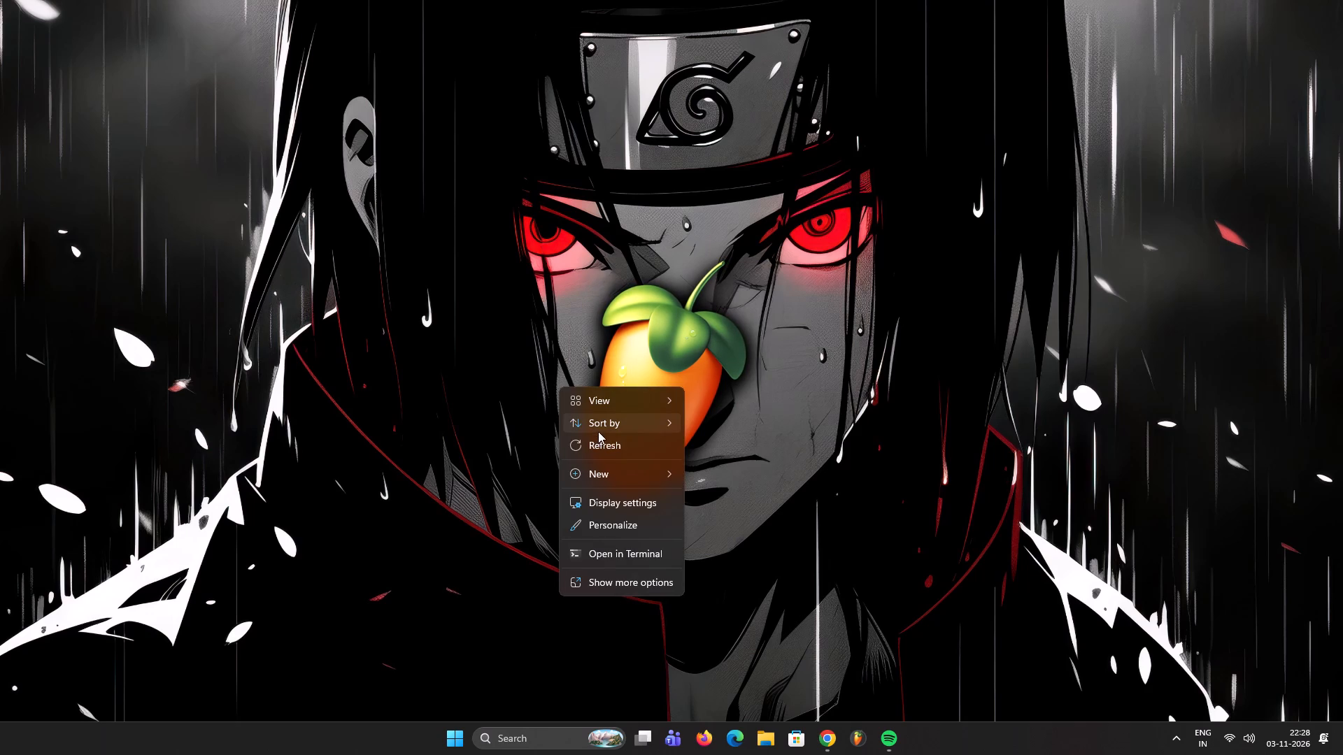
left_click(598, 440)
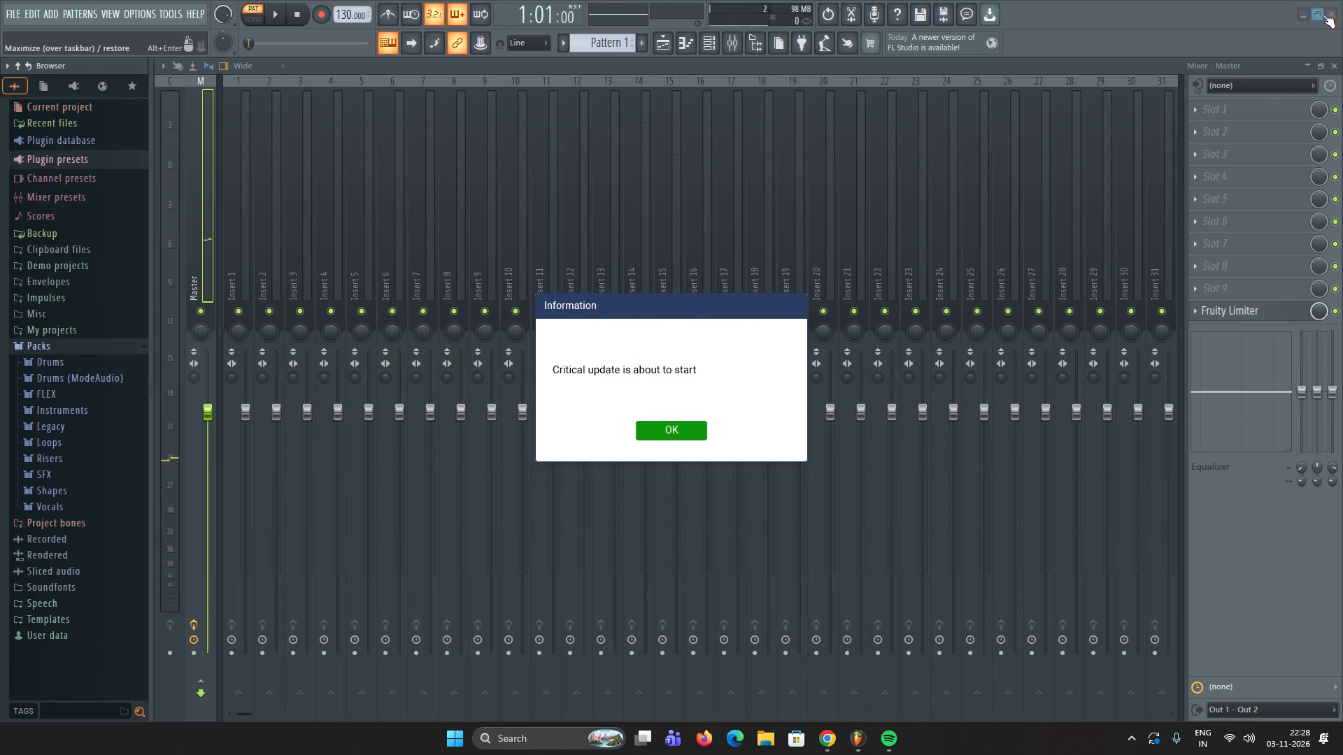
Hide the mixer window to bring the playlist into view.
left_click(737, 45)
scroll(664, 367, "up", 5)
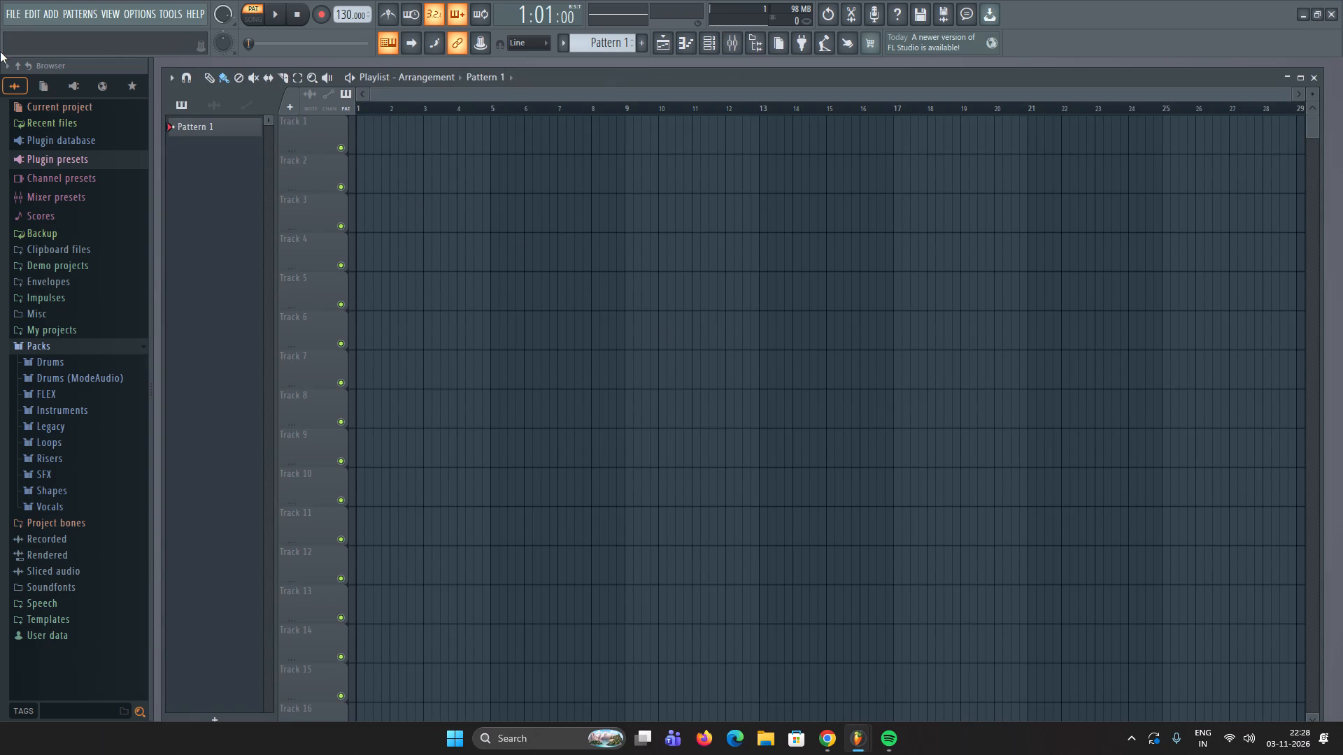
Open the recent project "raja ji.flp".
left_click(15, 13)
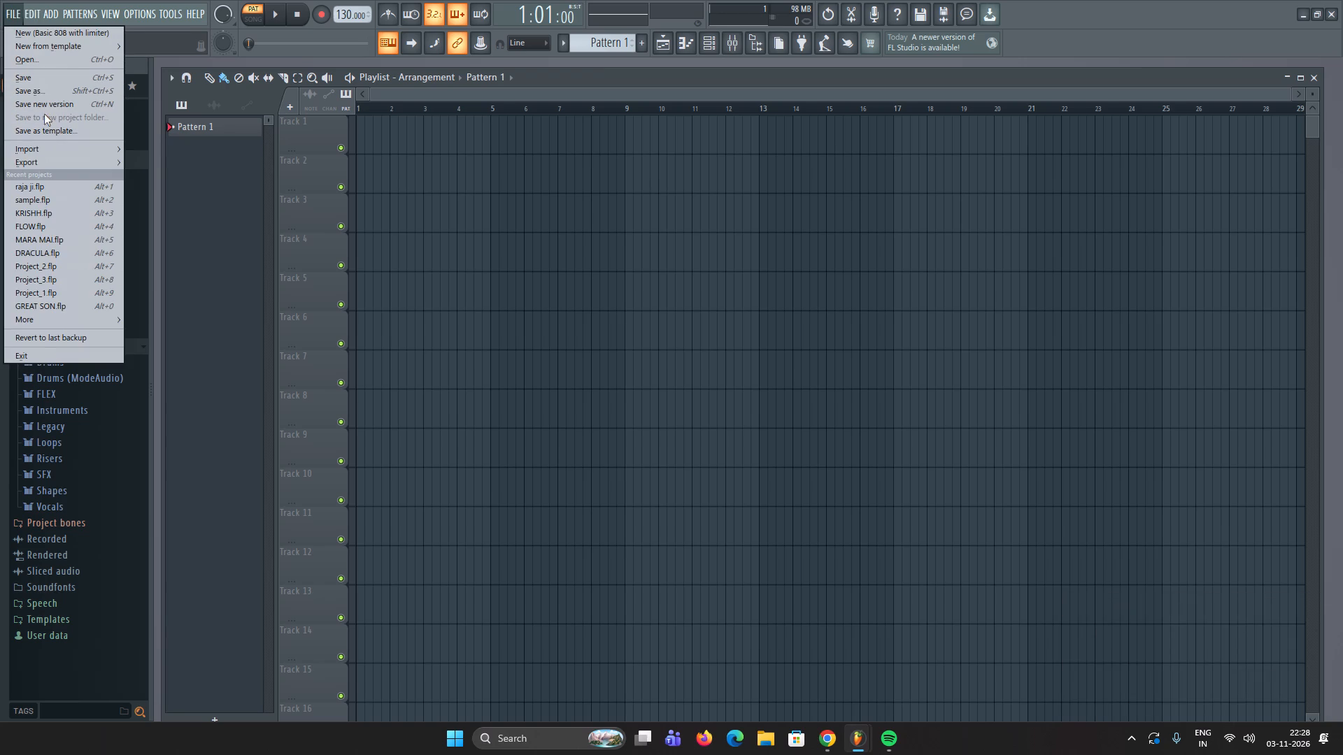
left_click(52, 187)
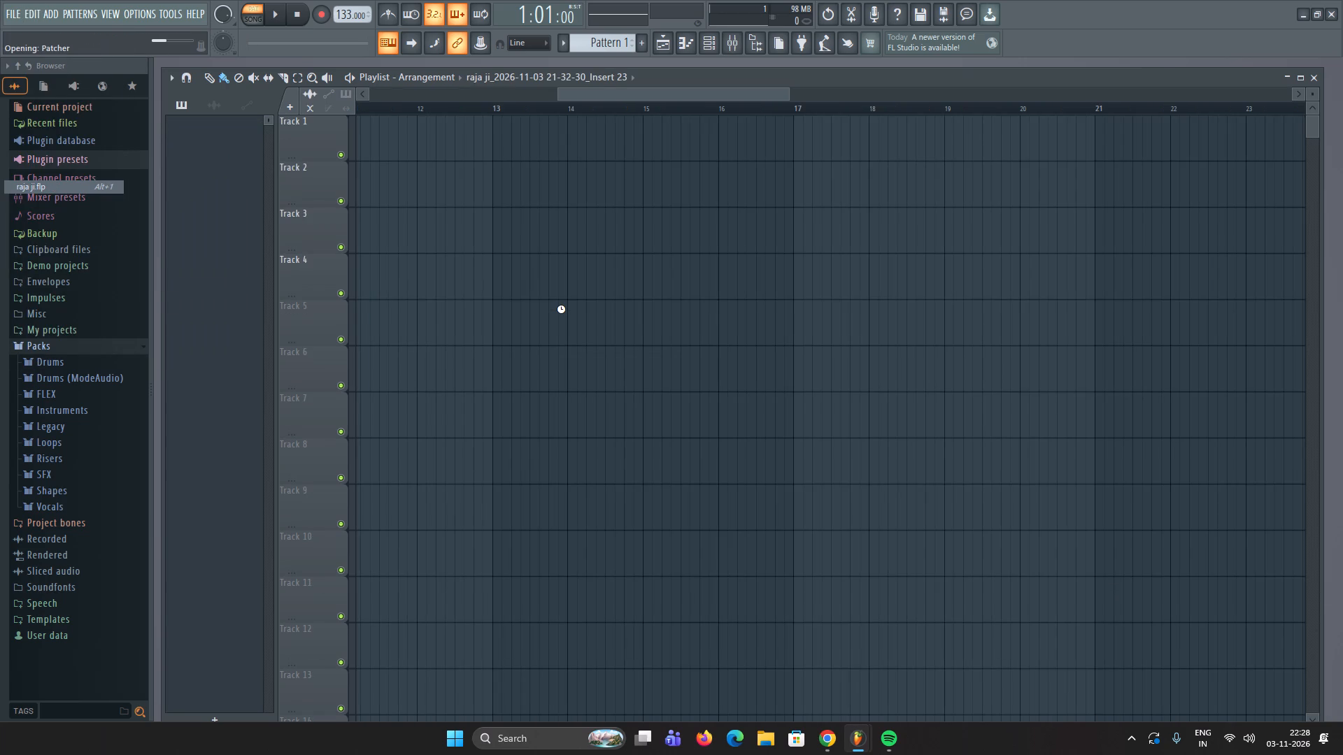
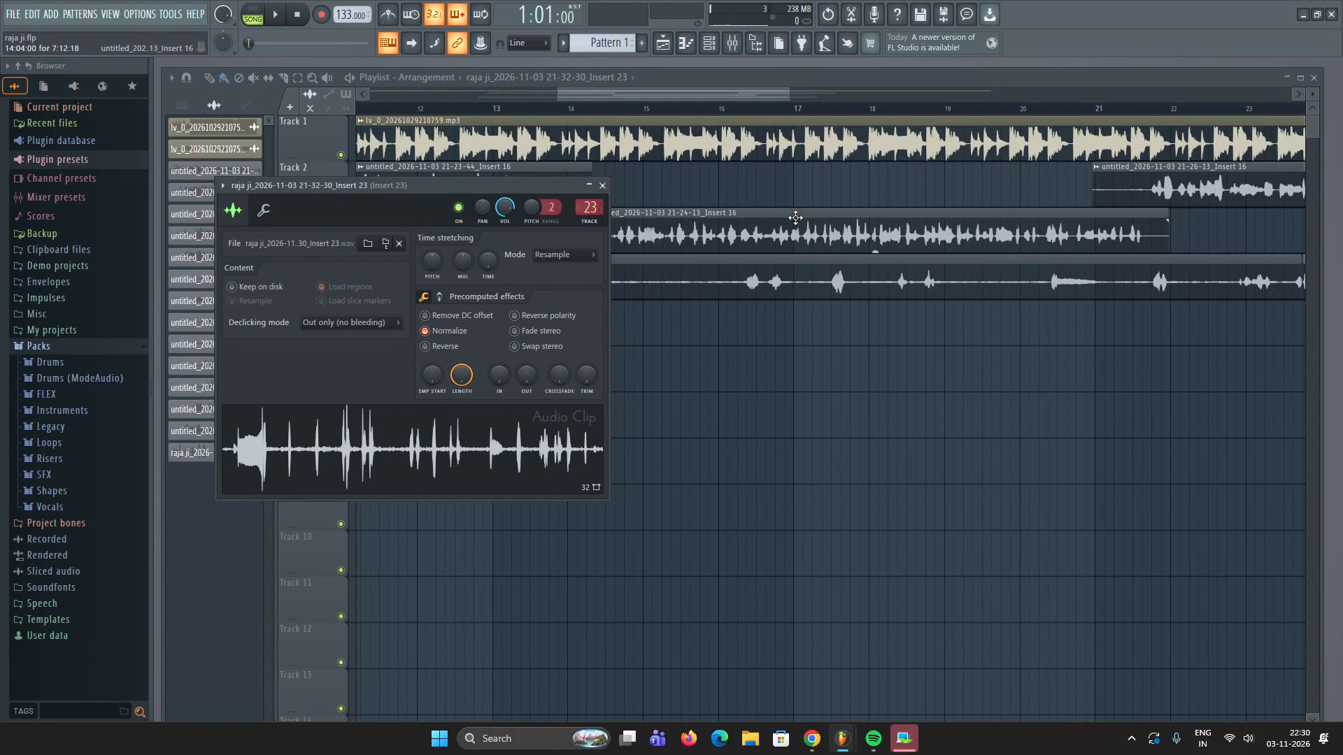
Close the audio clip settings and play the arrangement from bar 7 to review the vocals.
left_click(600, 189)
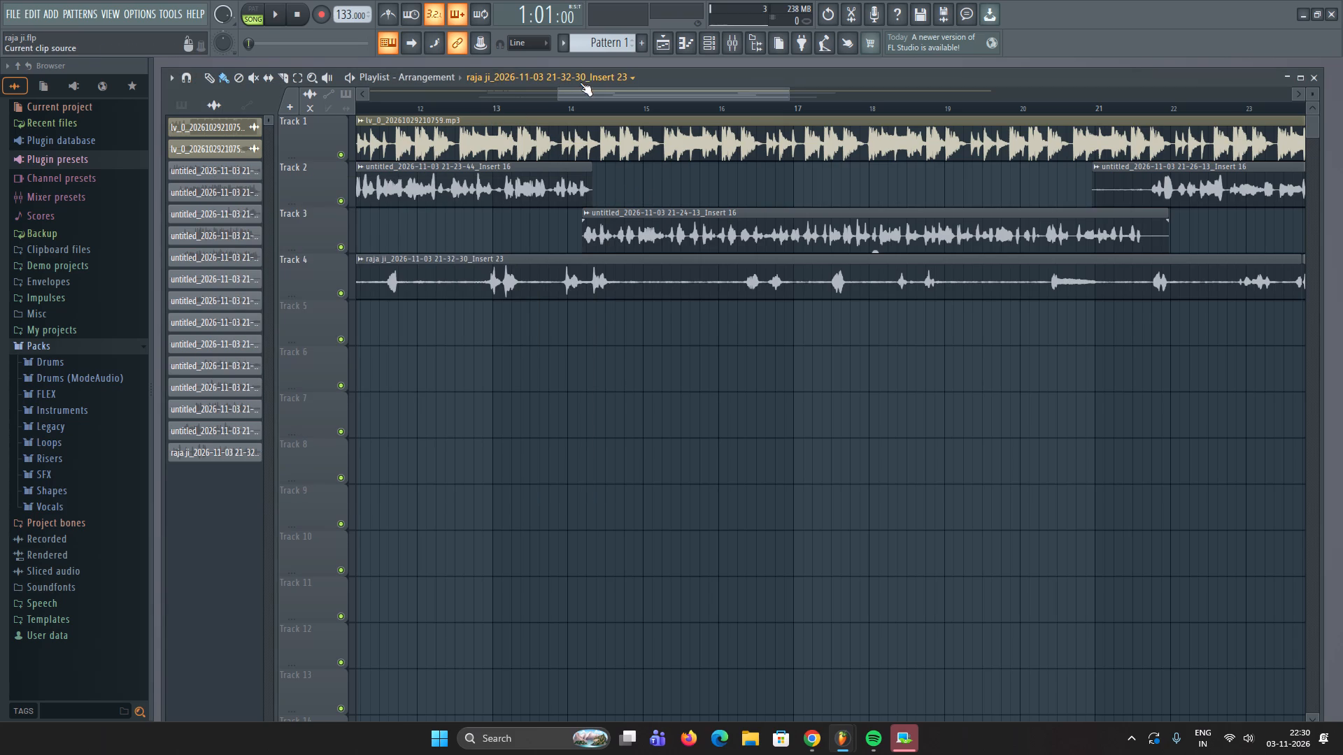
scroll(613, 92, "down", 7, "ctrl")
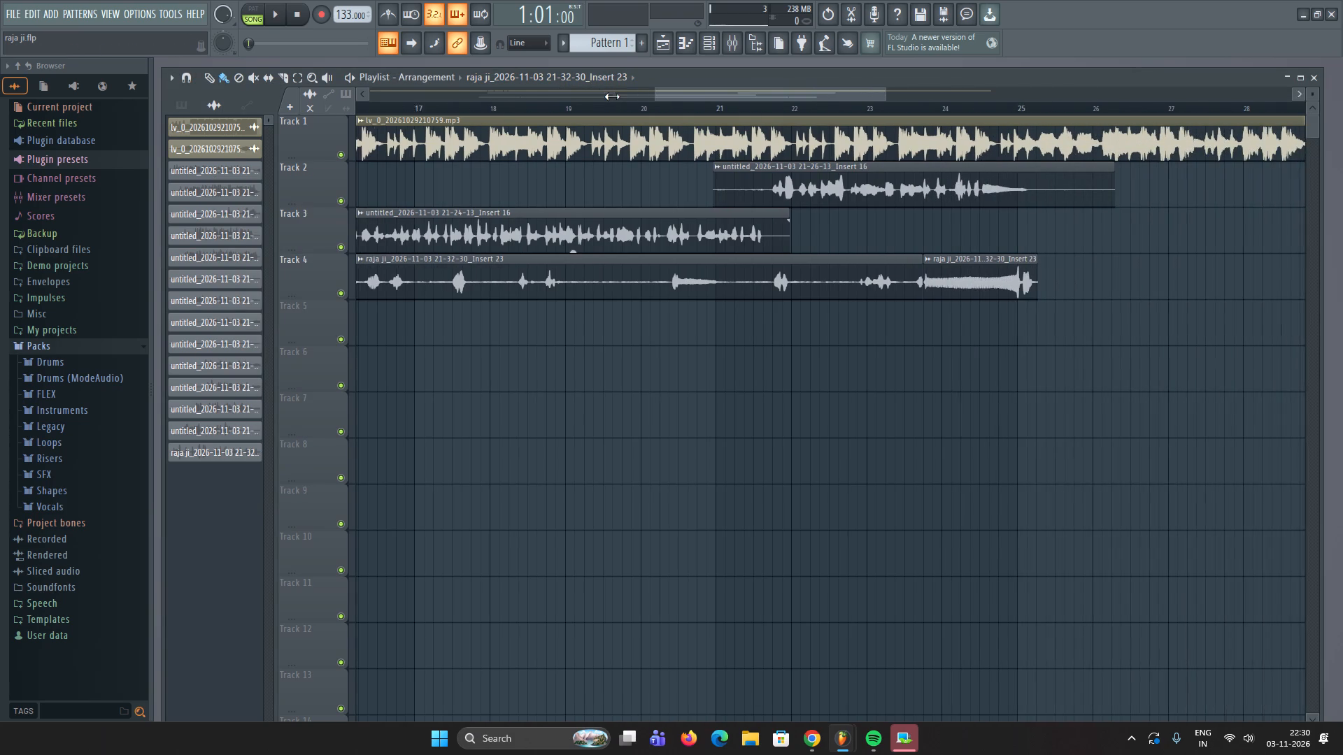
scroll(661, 254, "down", 1)
scroll(669, 357, "down", 5, "ctrl")
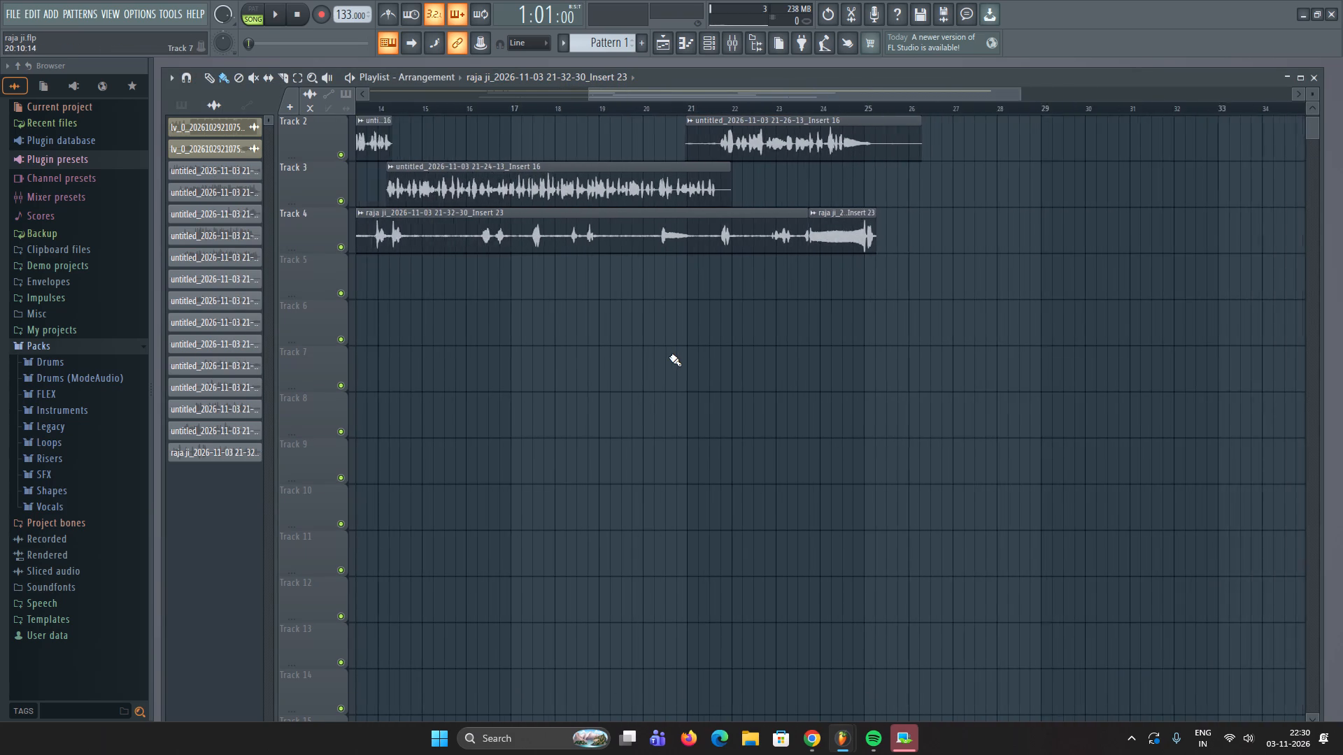
scroll(669, 357, "down", 5, "ctrl")
left_click(476, 99)
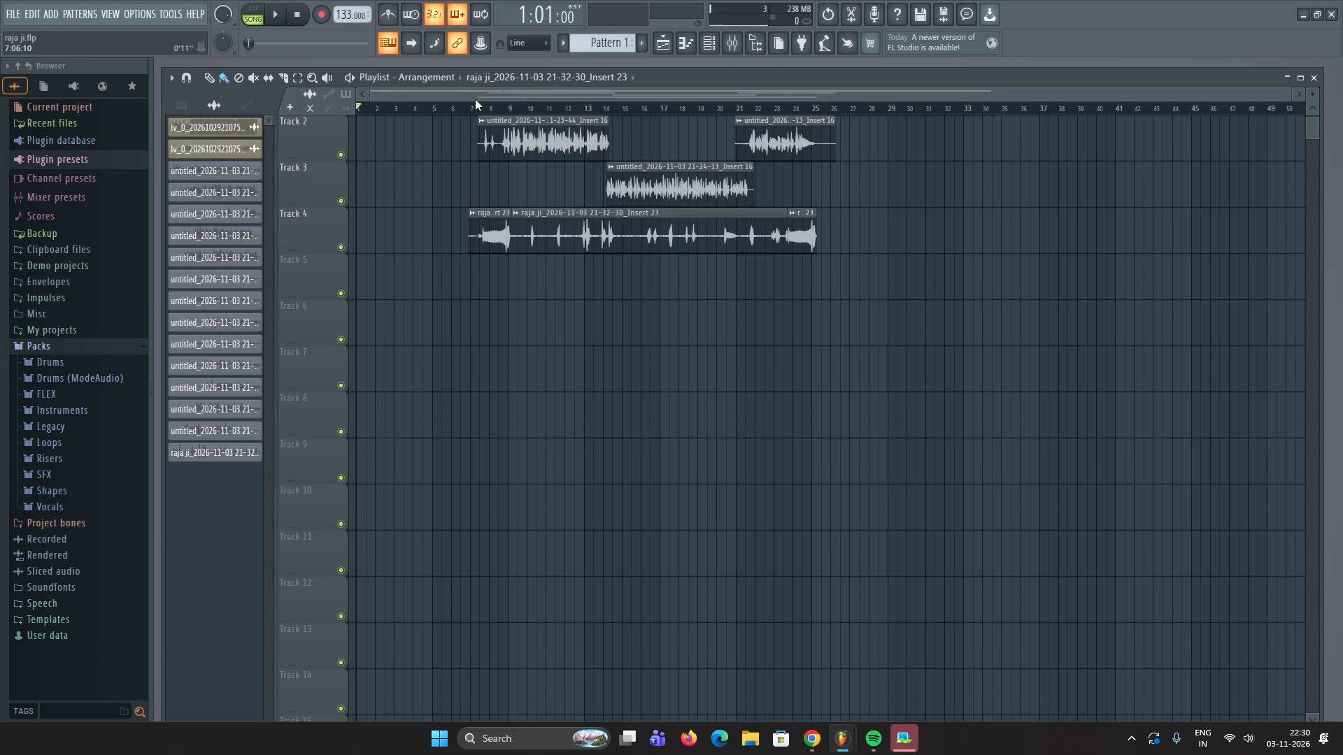
left_click(465, 108)
key("space")
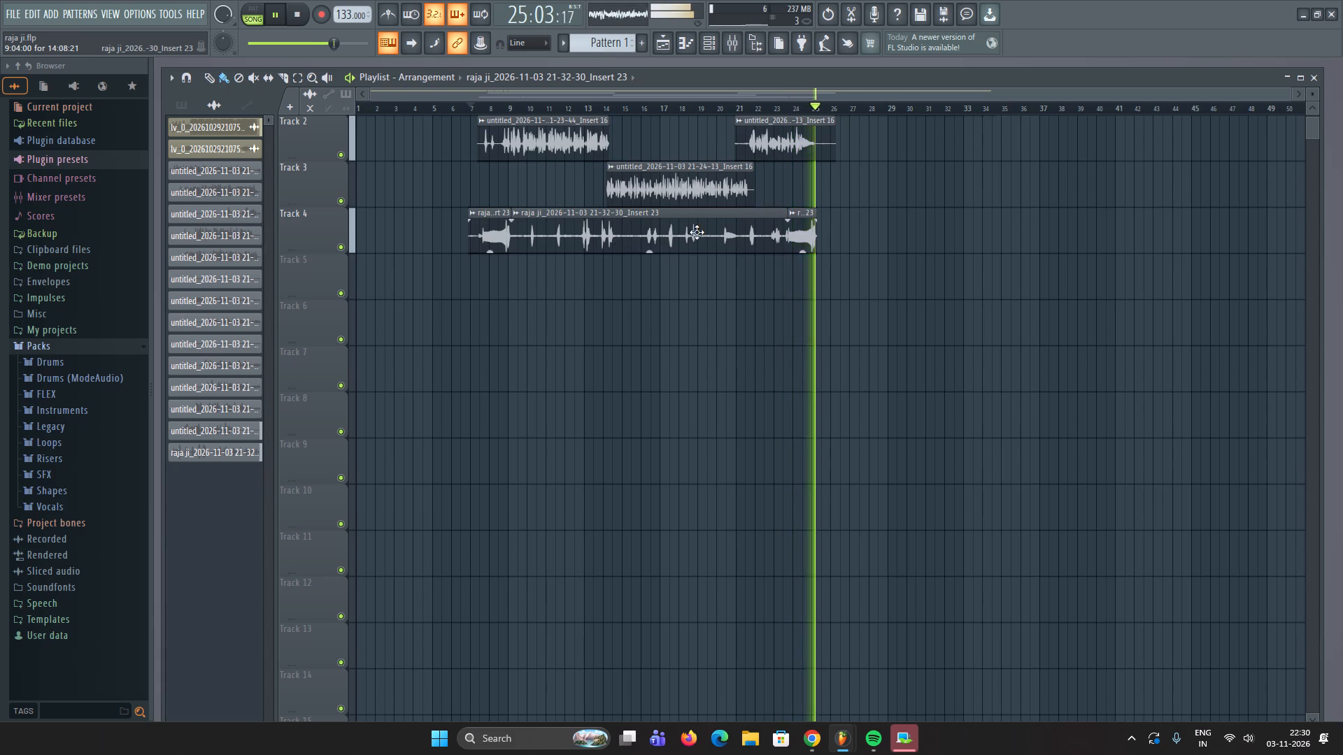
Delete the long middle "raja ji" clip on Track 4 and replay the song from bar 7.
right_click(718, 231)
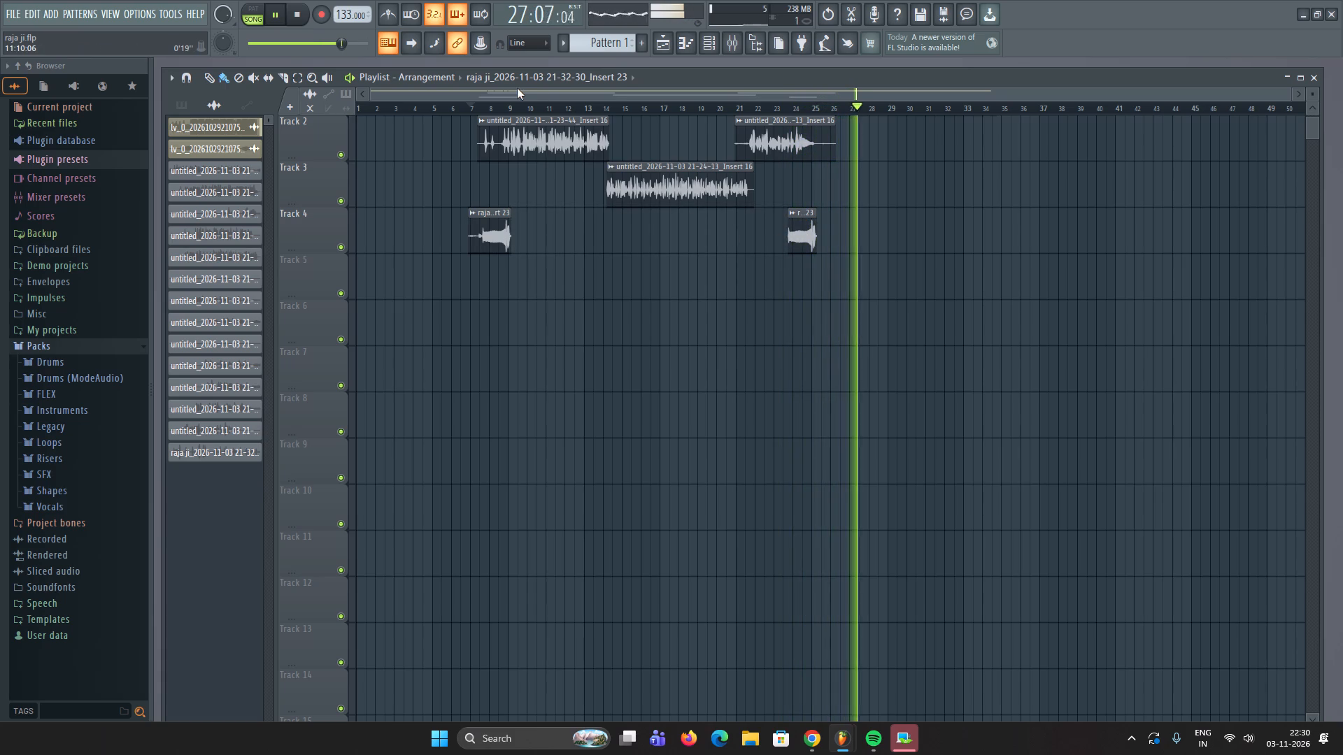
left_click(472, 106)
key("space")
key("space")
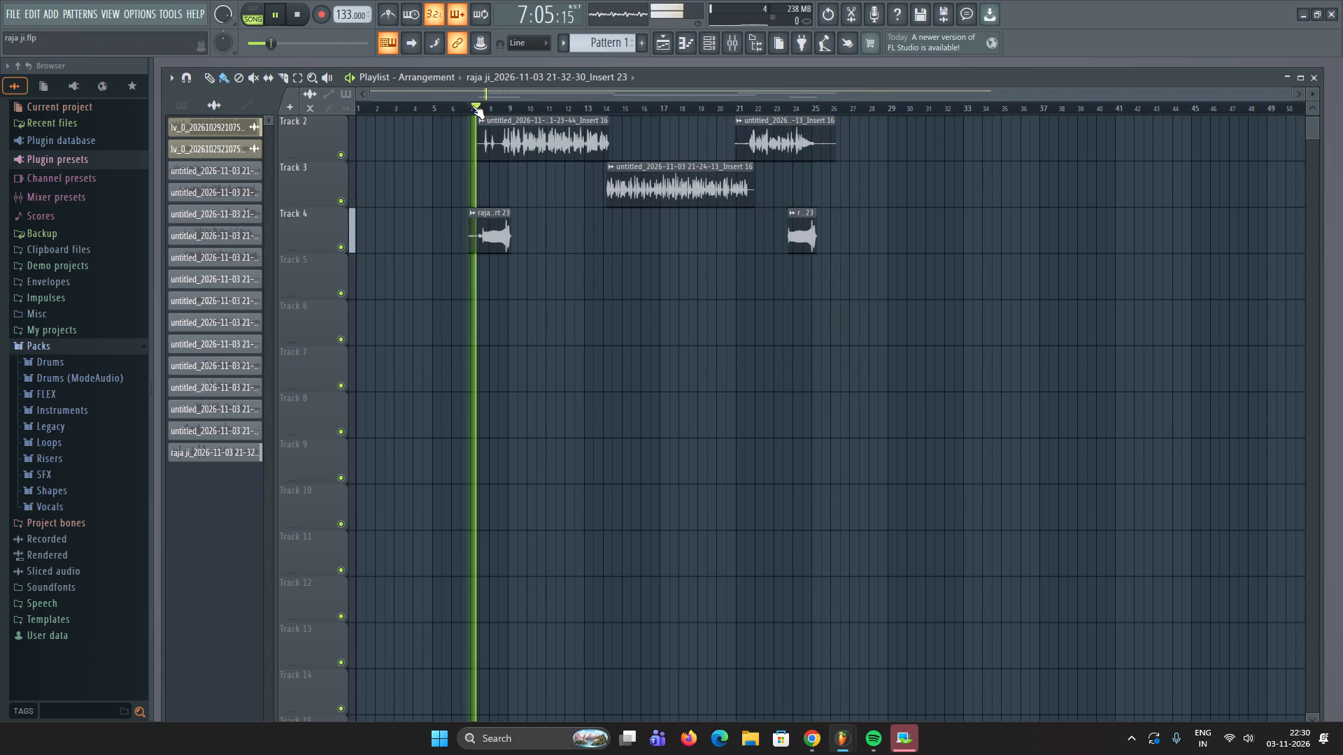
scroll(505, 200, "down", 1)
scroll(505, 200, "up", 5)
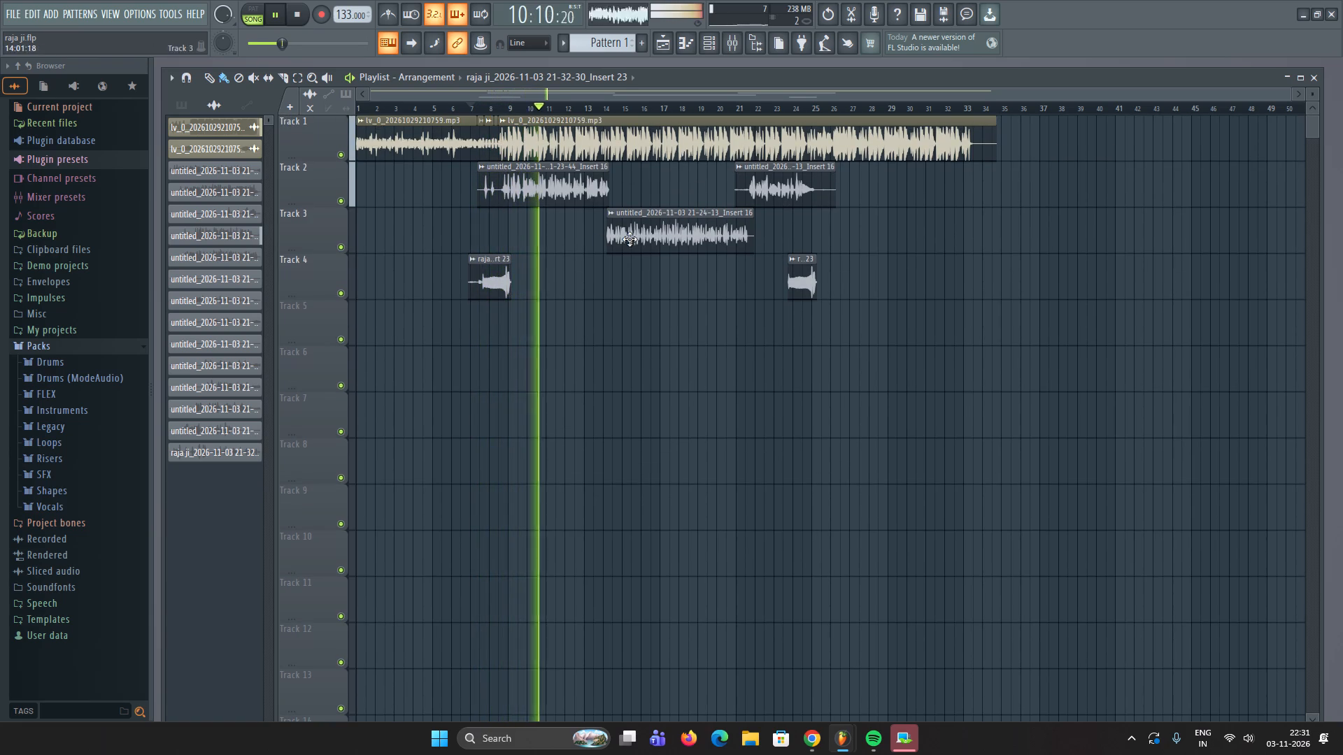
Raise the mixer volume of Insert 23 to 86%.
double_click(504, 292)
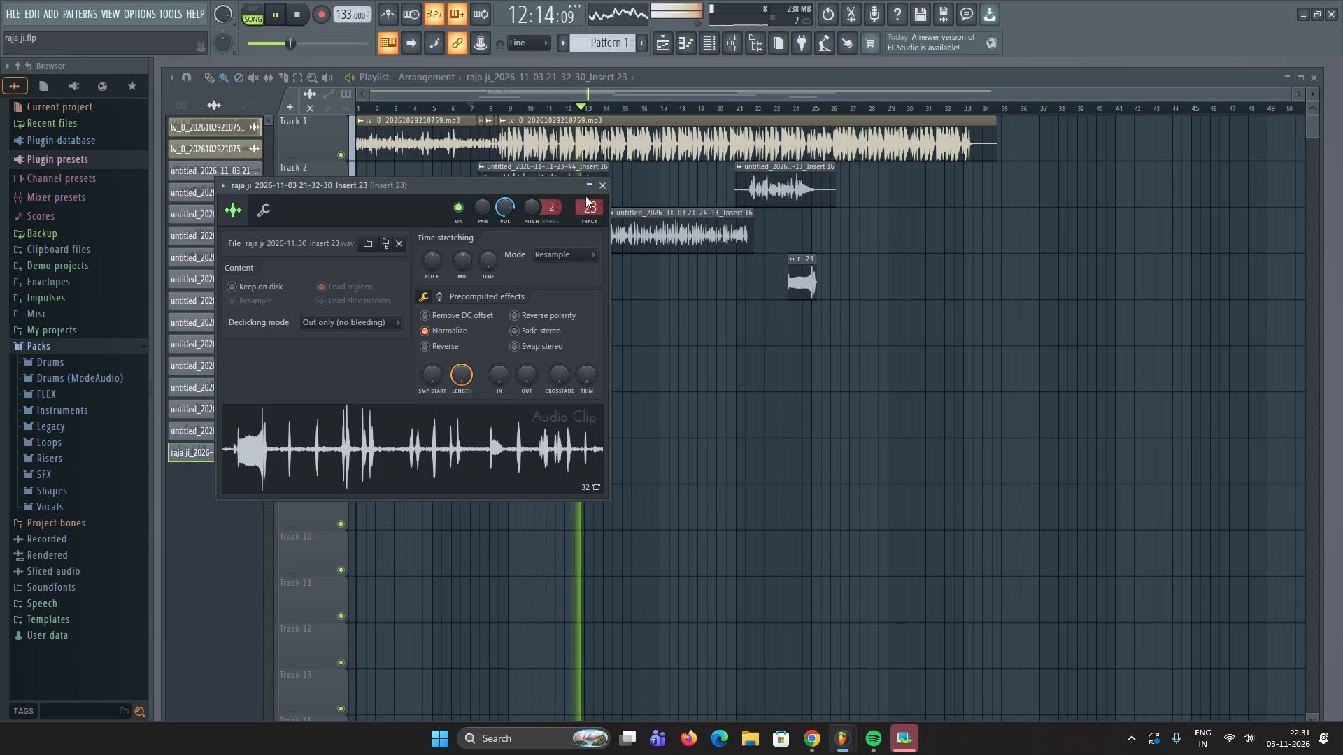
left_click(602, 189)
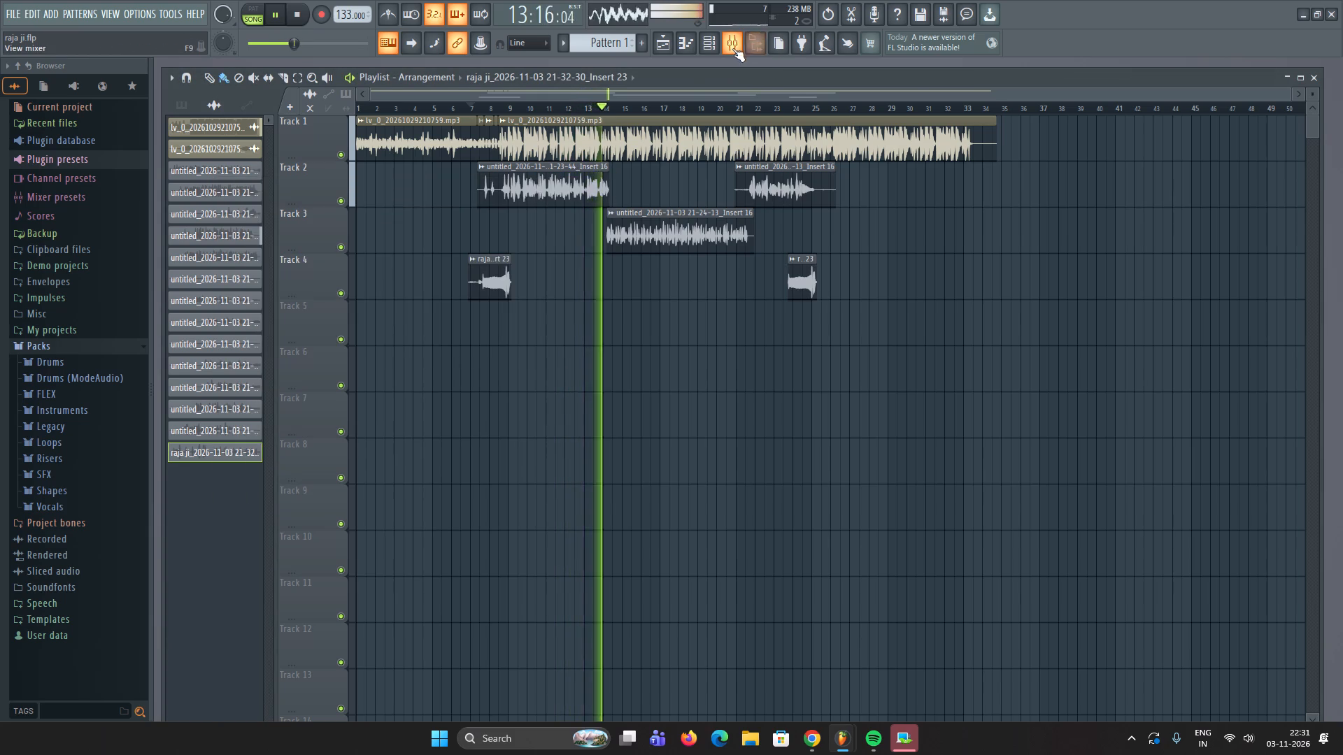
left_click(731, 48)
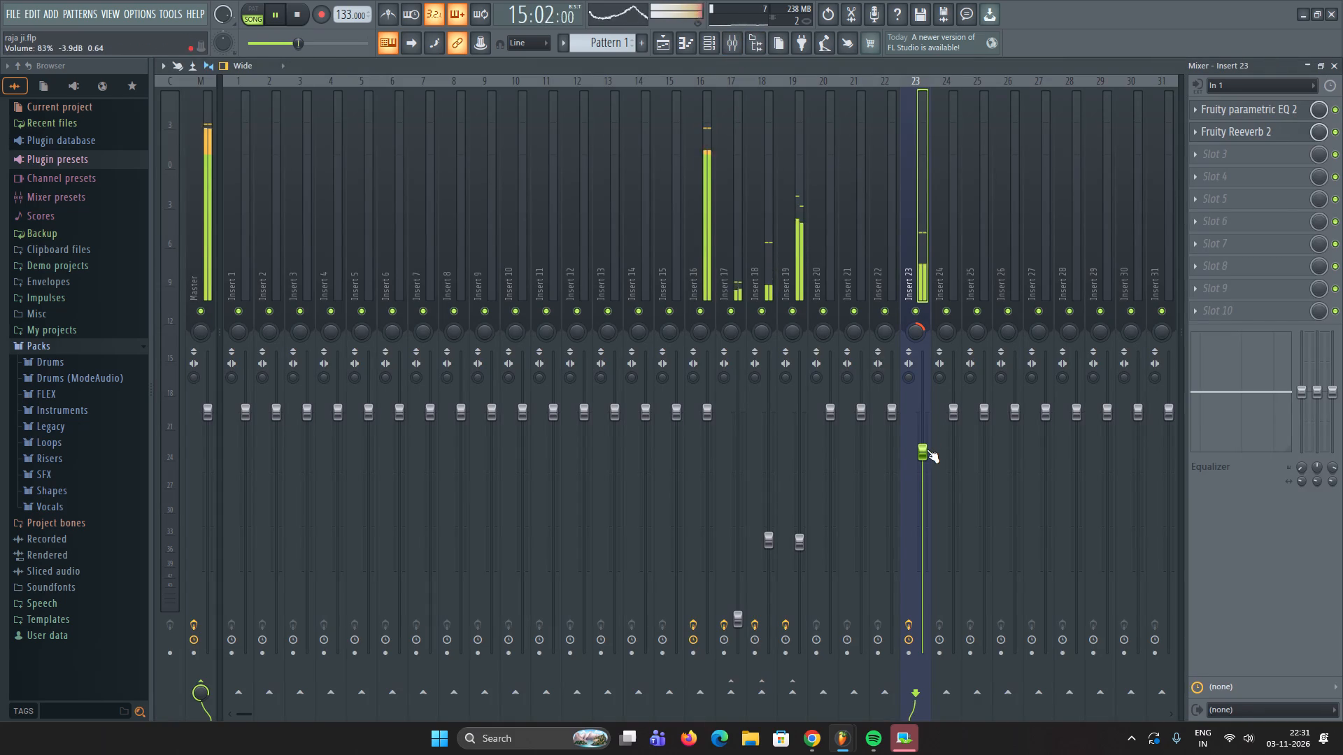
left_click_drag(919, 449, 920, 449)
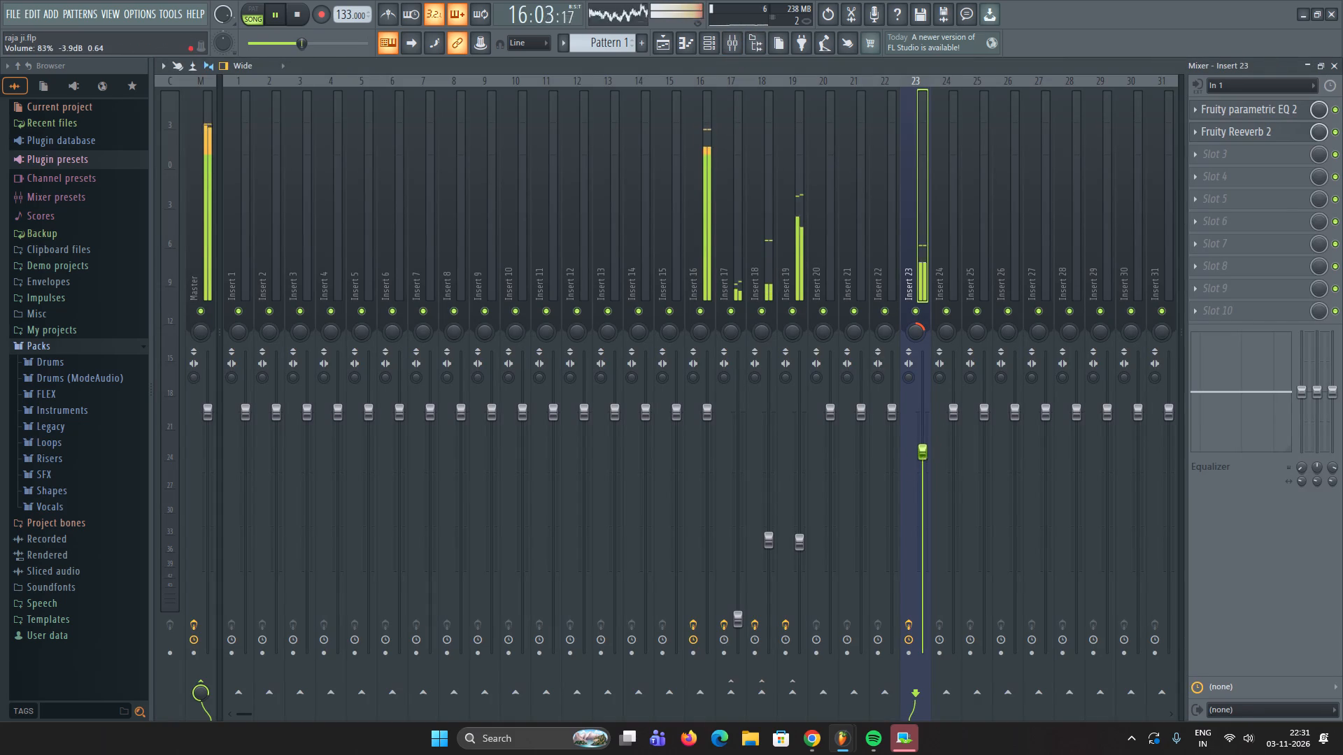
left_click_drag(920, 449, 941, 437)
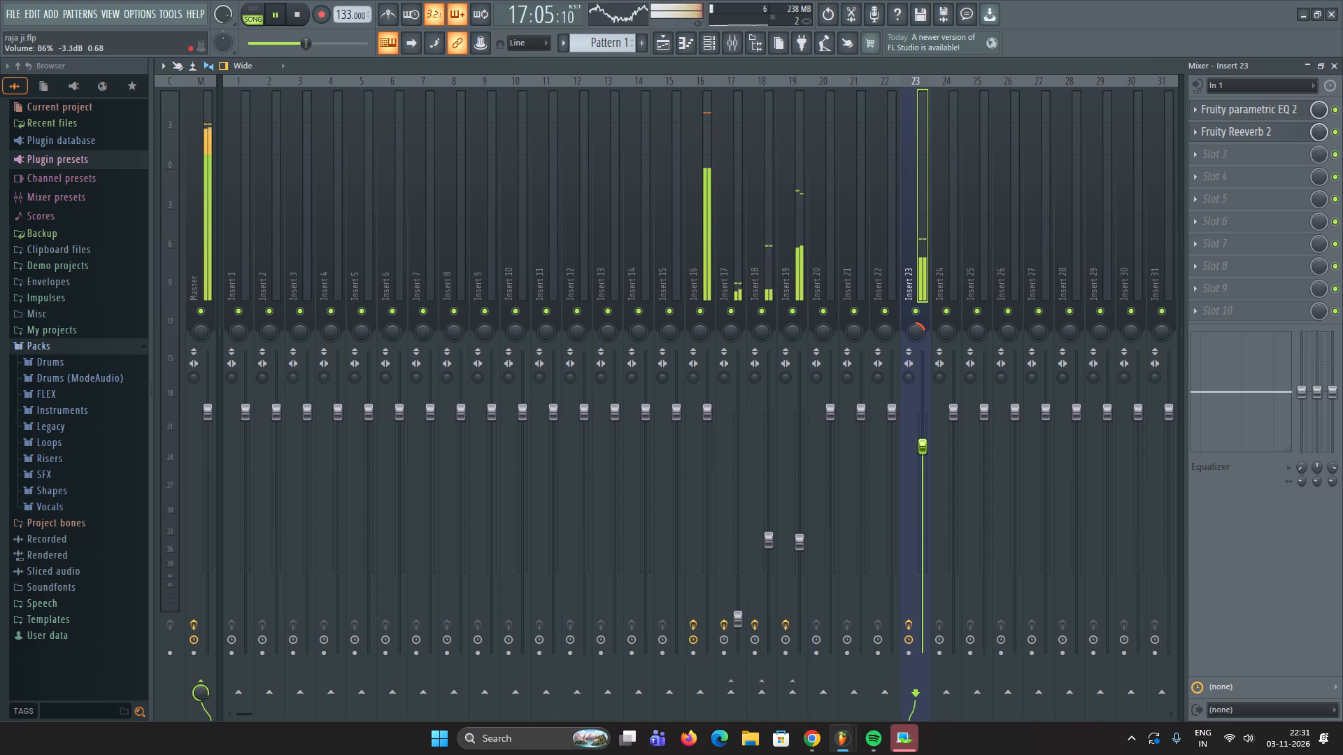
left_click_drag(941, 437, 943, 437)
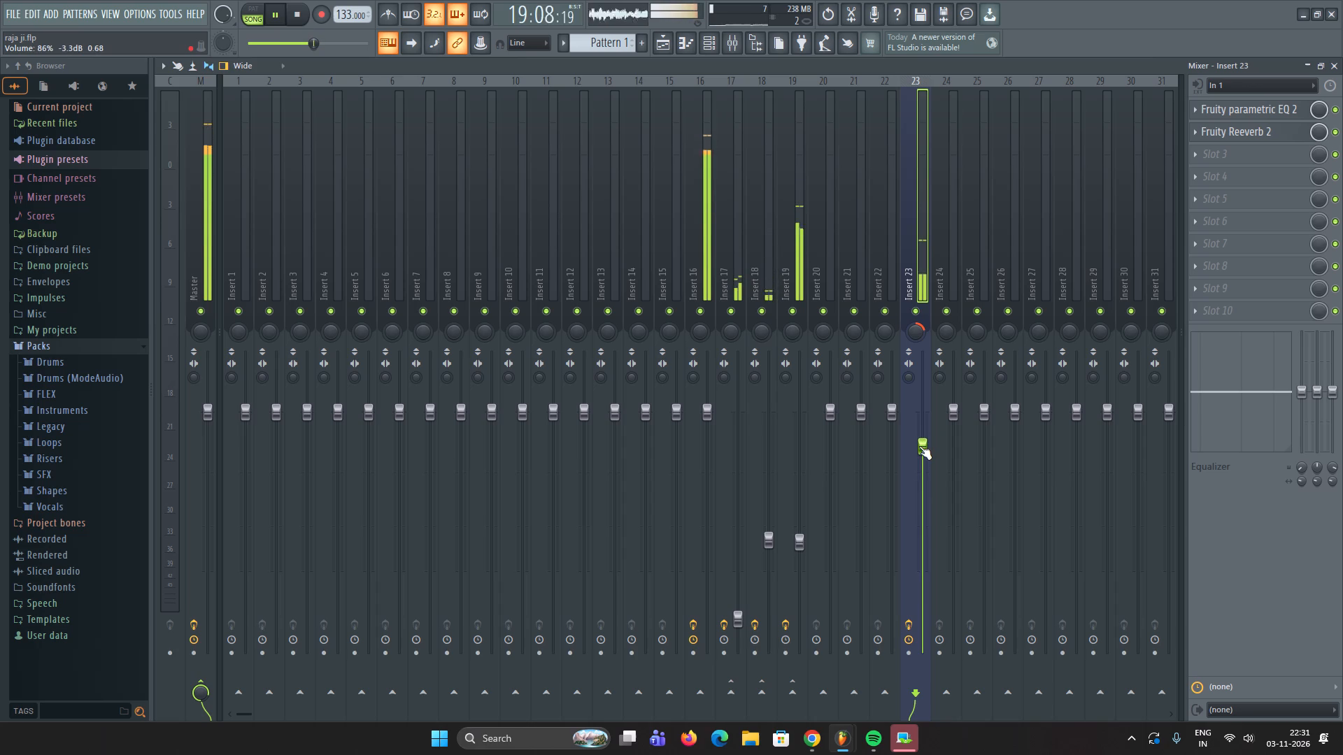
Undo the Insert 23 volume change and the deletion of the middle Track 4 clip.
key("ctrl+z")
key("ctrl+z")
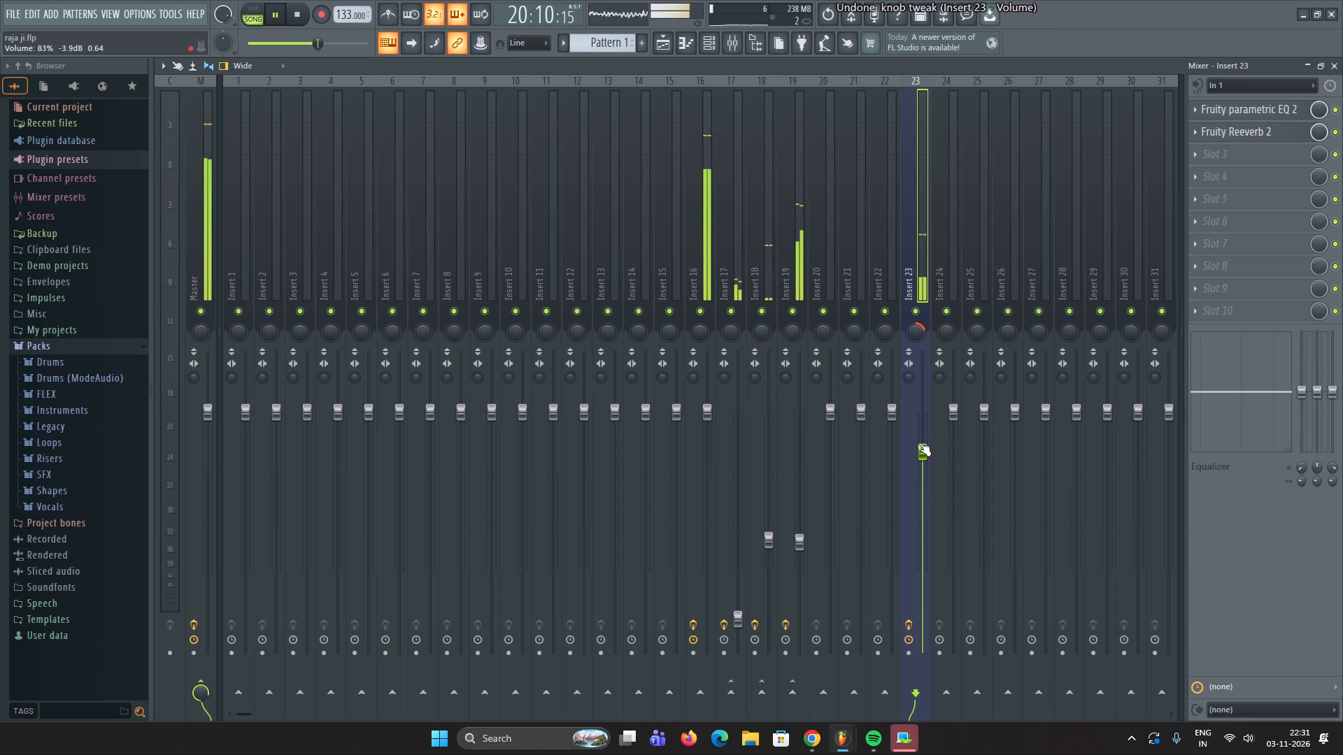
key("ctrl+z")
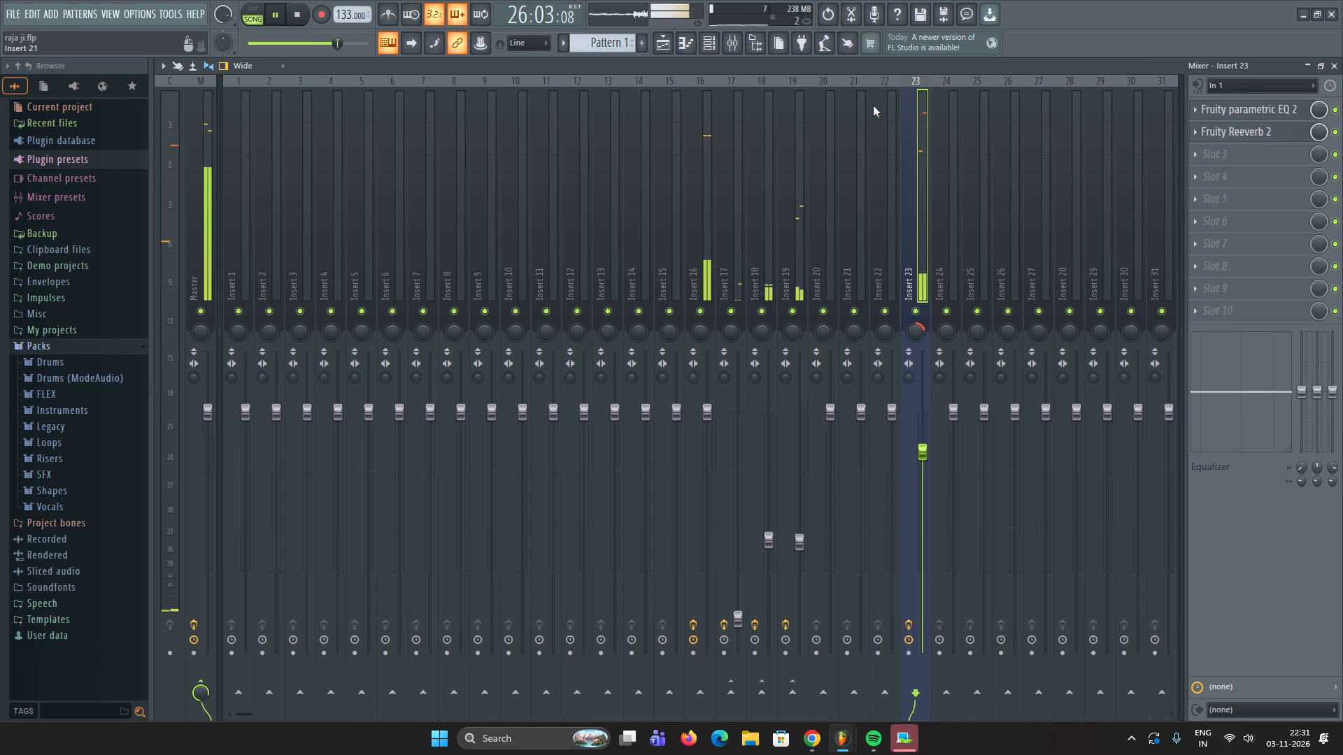
Hide the mixer and lower the channel volume of the "raja ji" audio clip on Track 4.
left_click(728, 42)
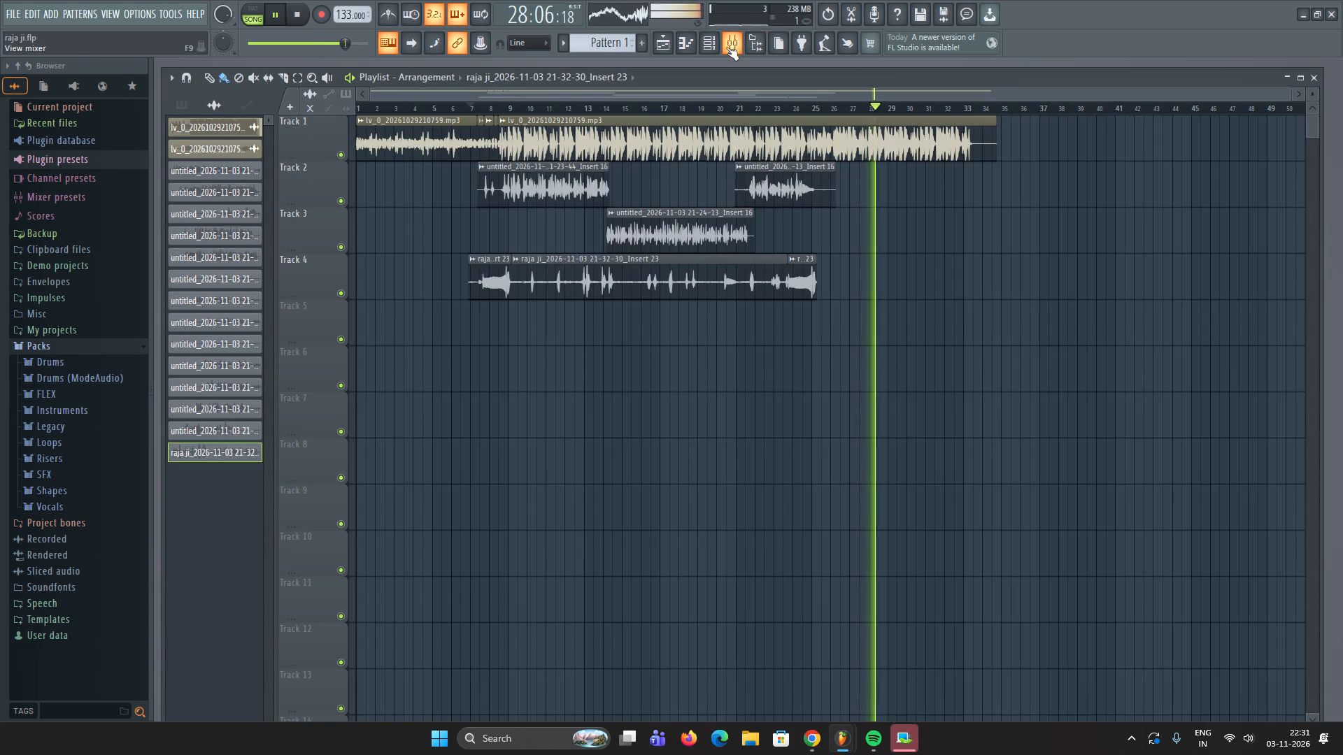
key("space")
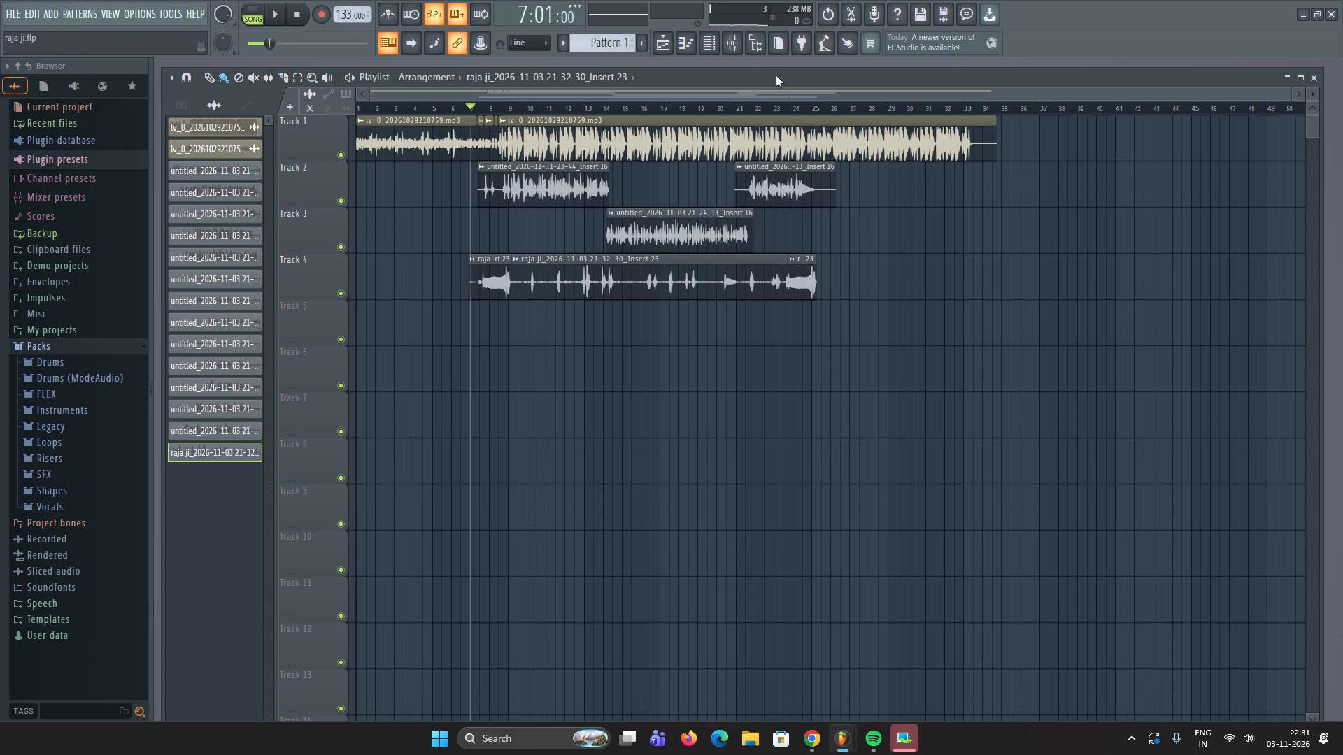
double_click(583, 285)
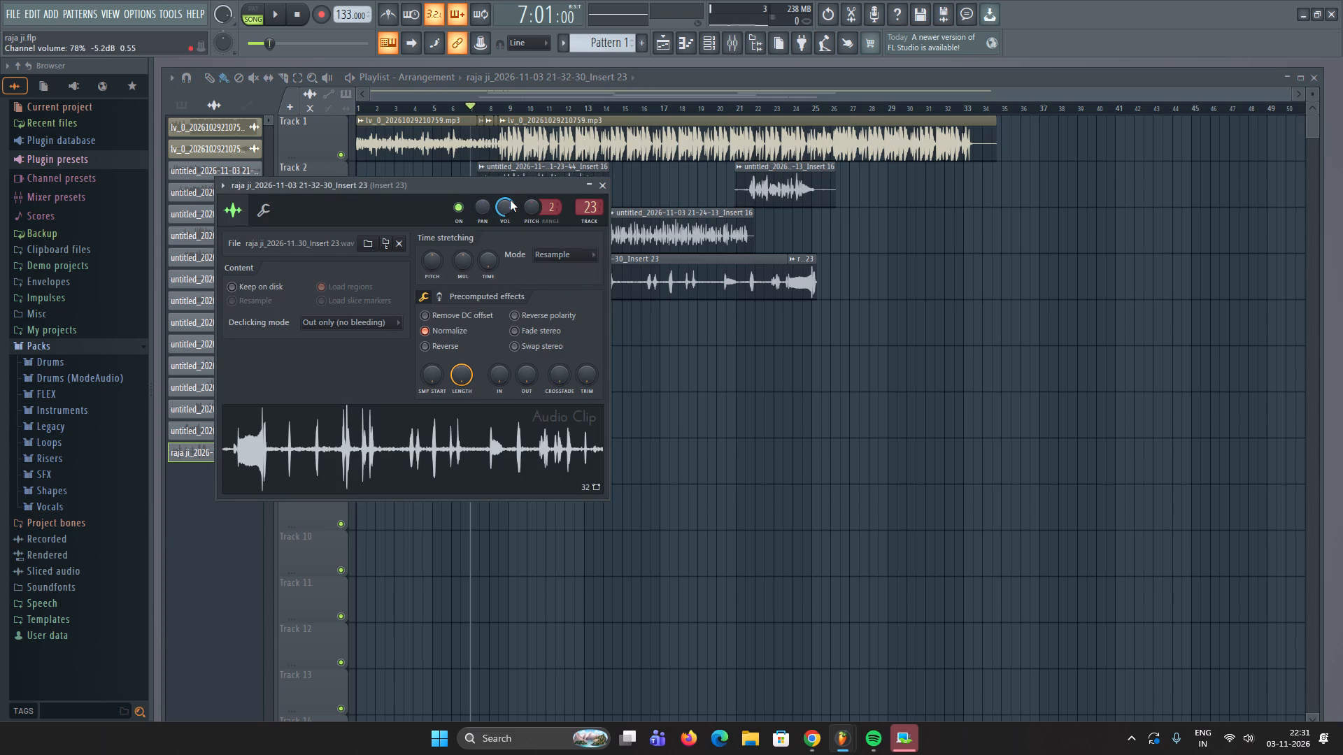
scroll(508, 206, "down", 9)
key("space")
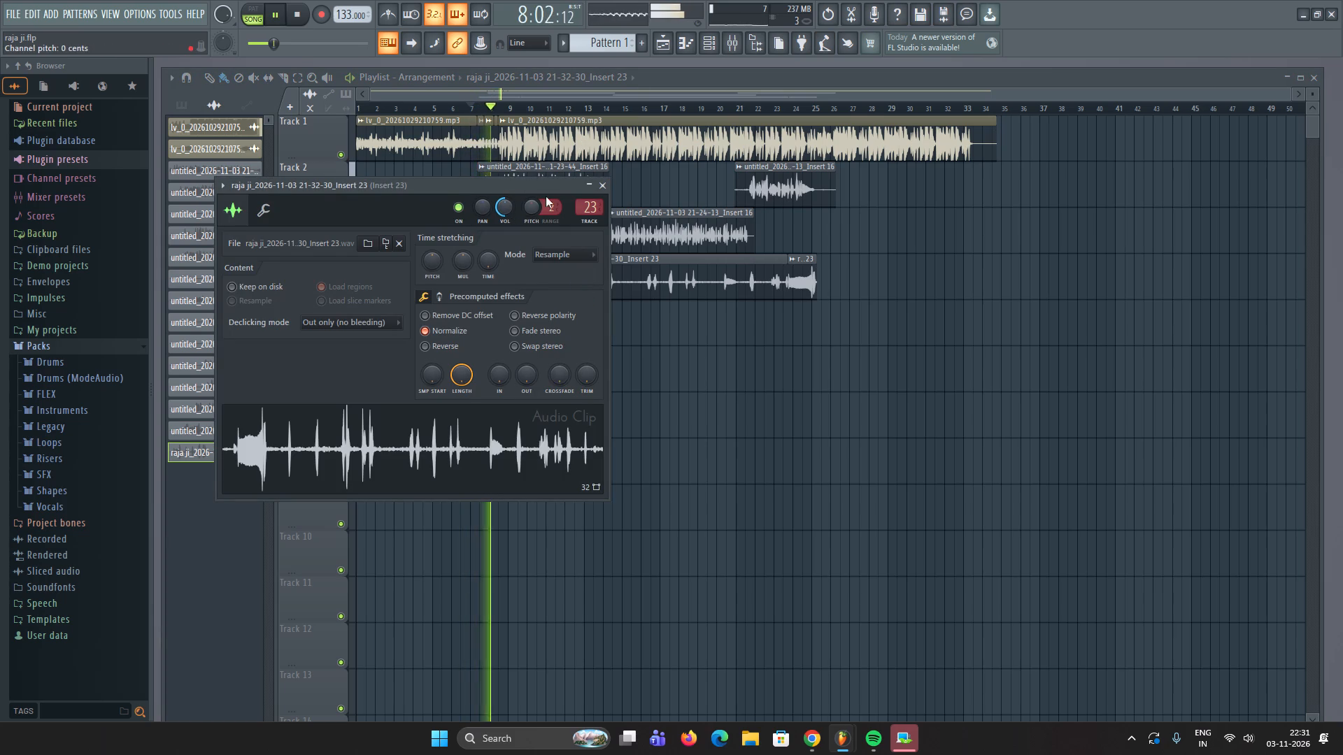
left_click(602, 183)
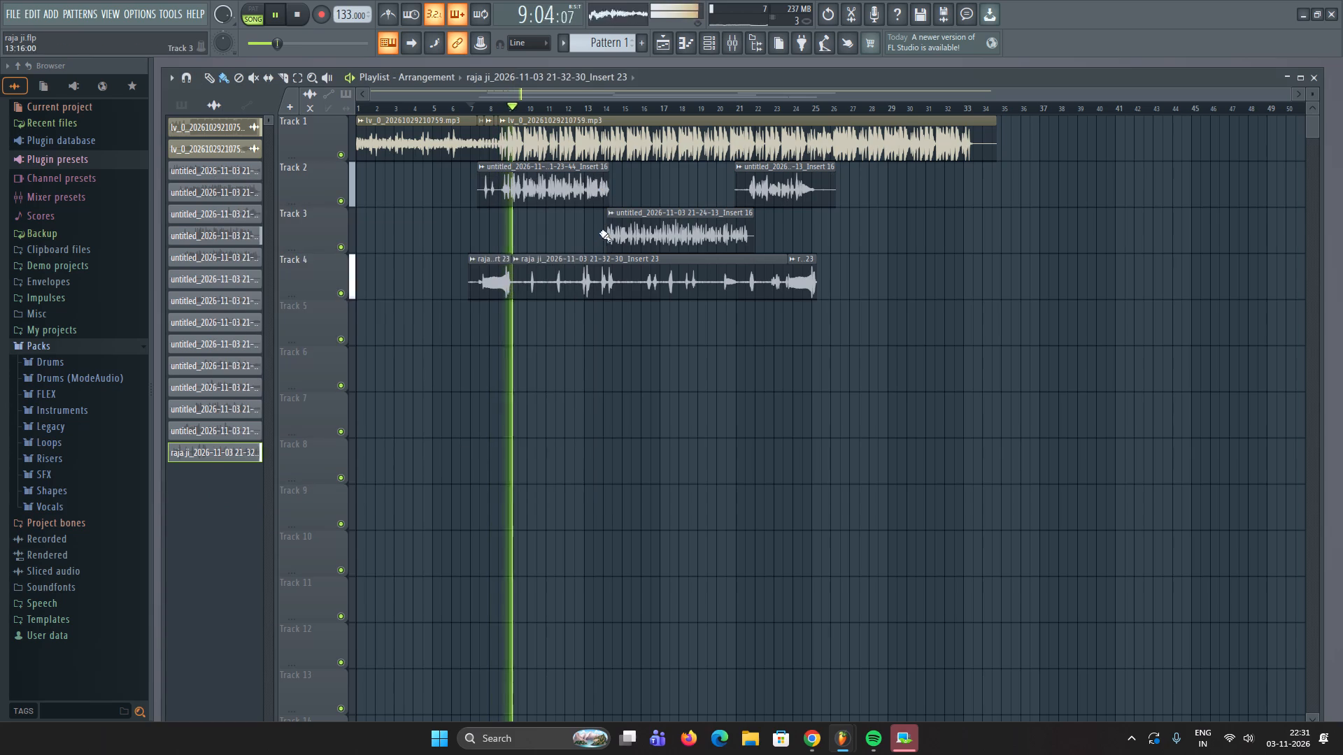
Stop playback, delete the long middle "raja ji" clip on Track 4, and play the song again.
key("space")
right_click(569, 282)
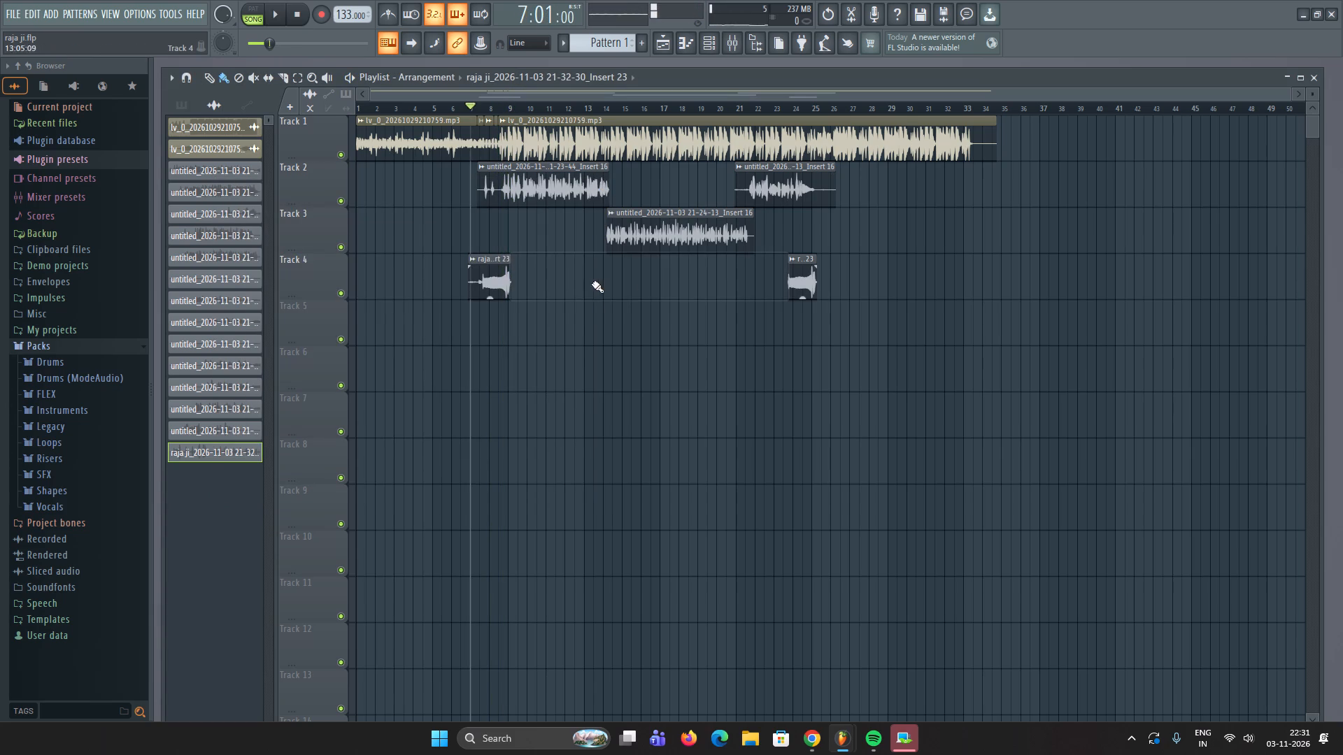
key("space")
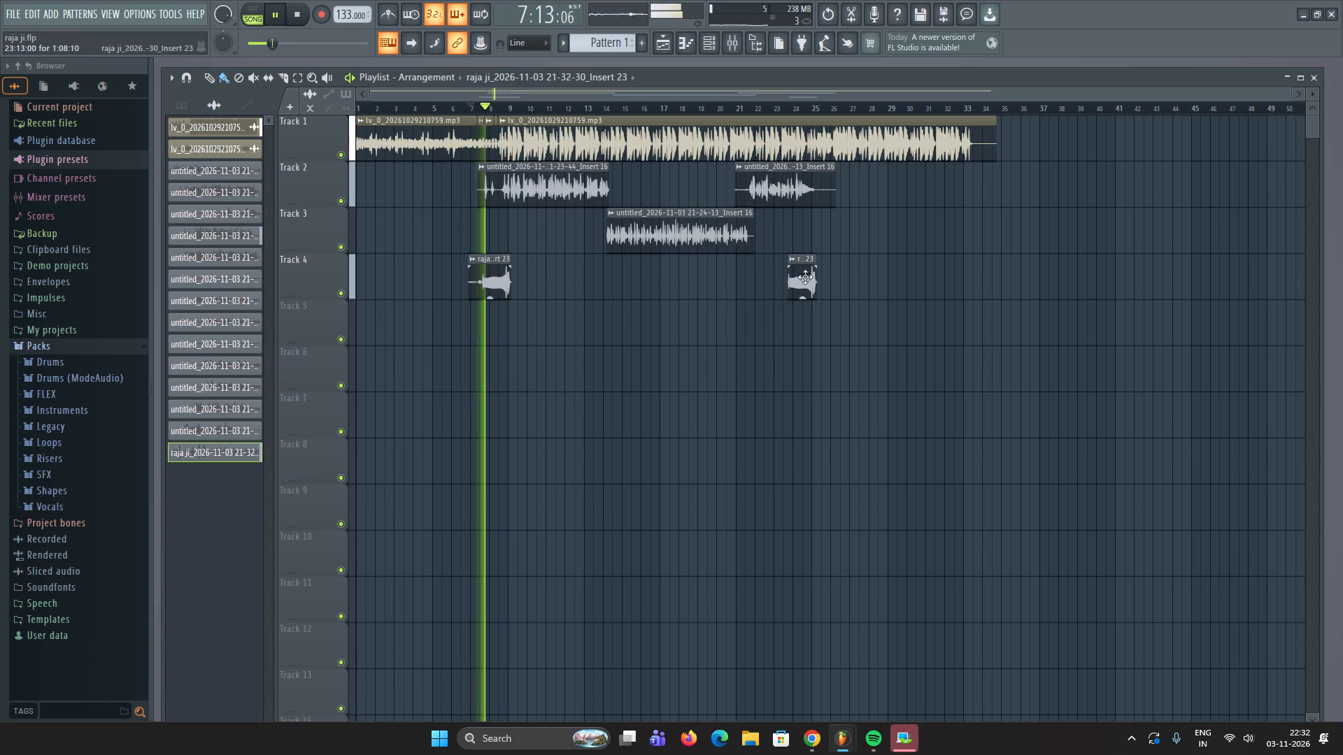
Reduce the channel volume of the short "raja ji" clip near bar 24 on Track 4 to 44%.
double_click(811, 281)
double_click(795, 285)
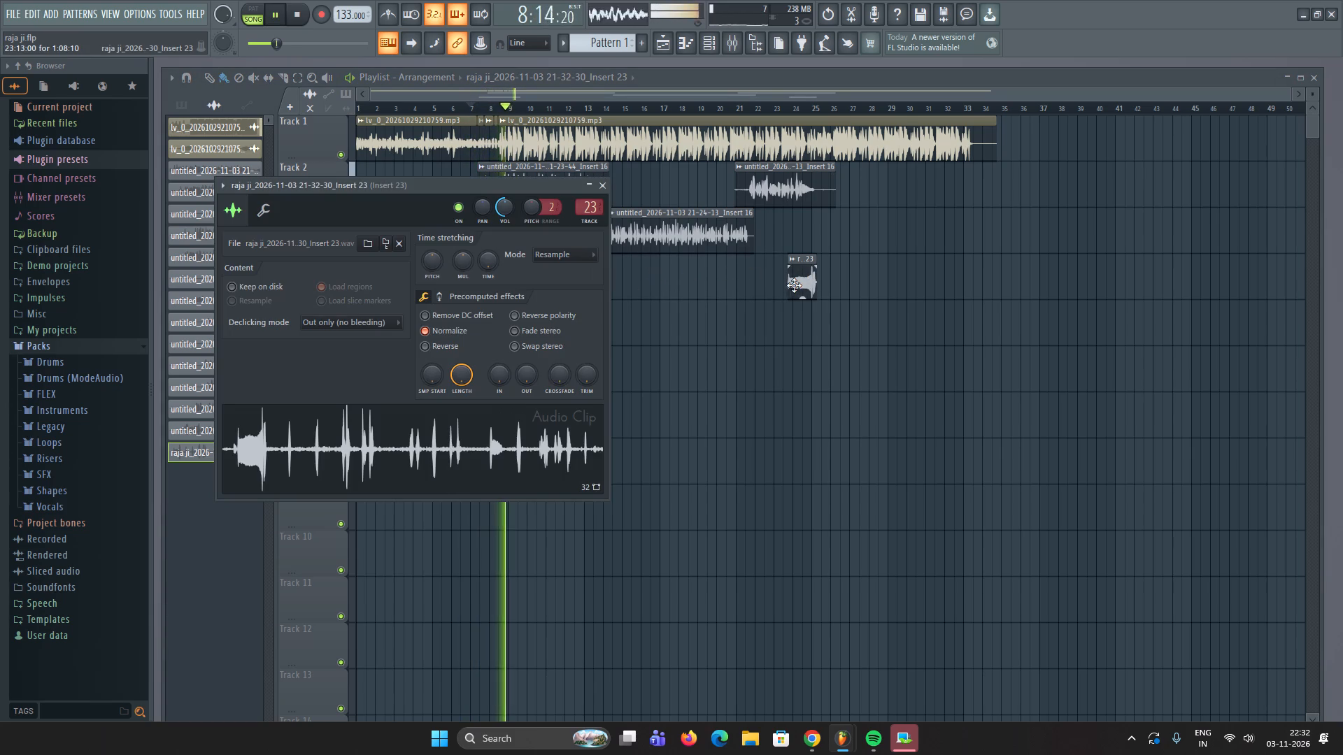
scroll(506, 205, "down", 2)
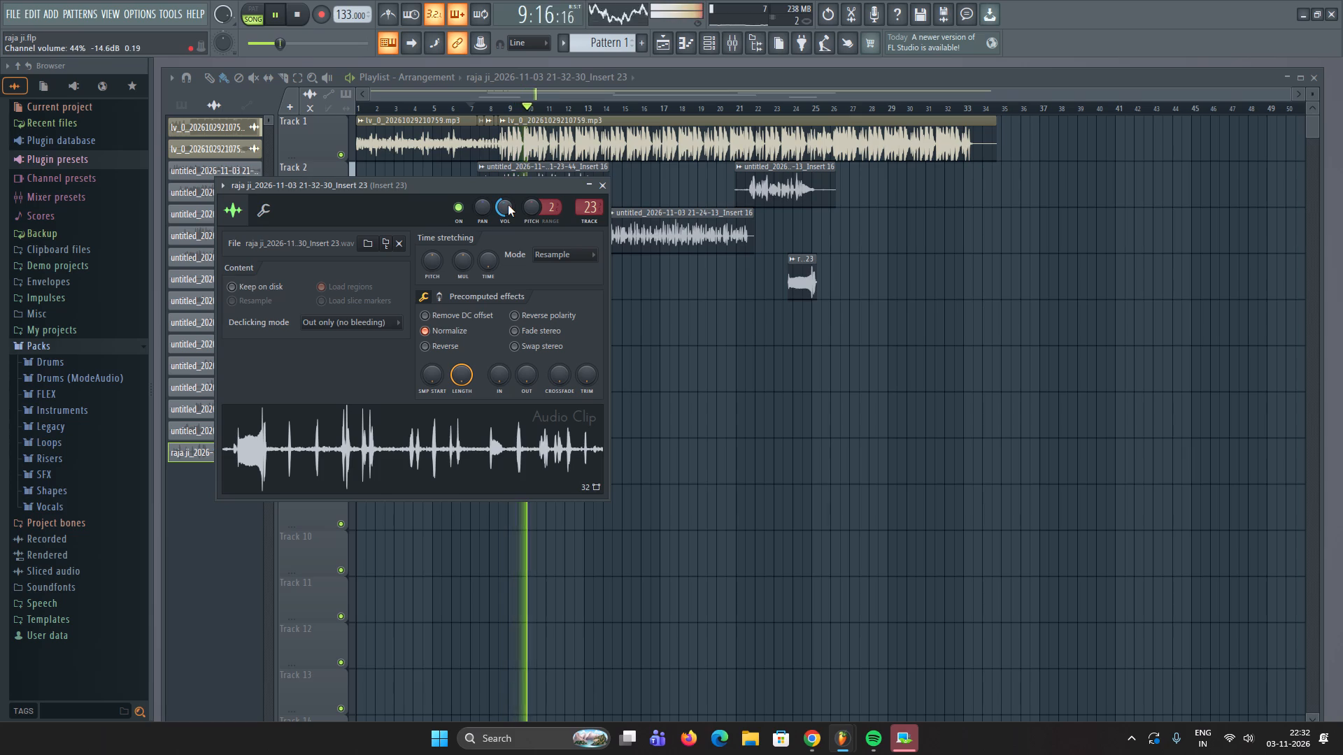
left_click(601, 189)
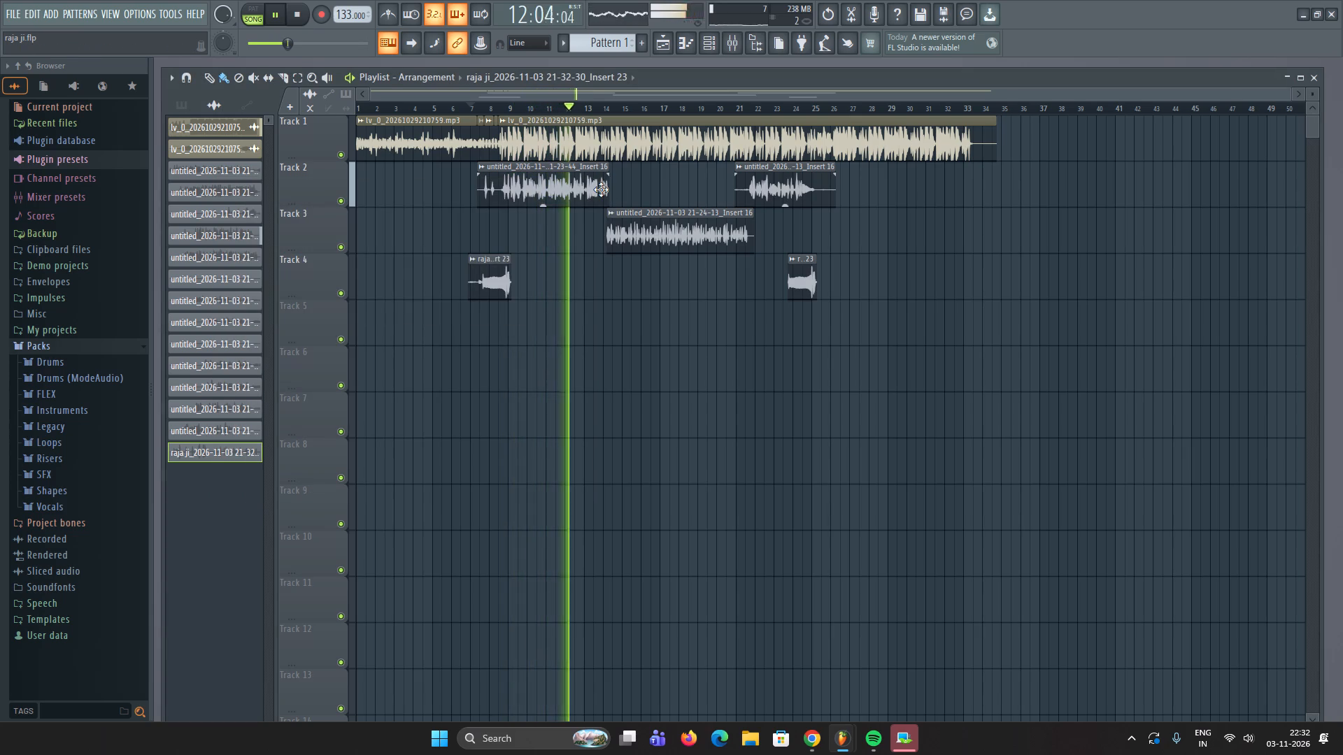
Restart playback with the mixer open and lower the volume of Insert 19 to about 37%.
left_click(742, 44)
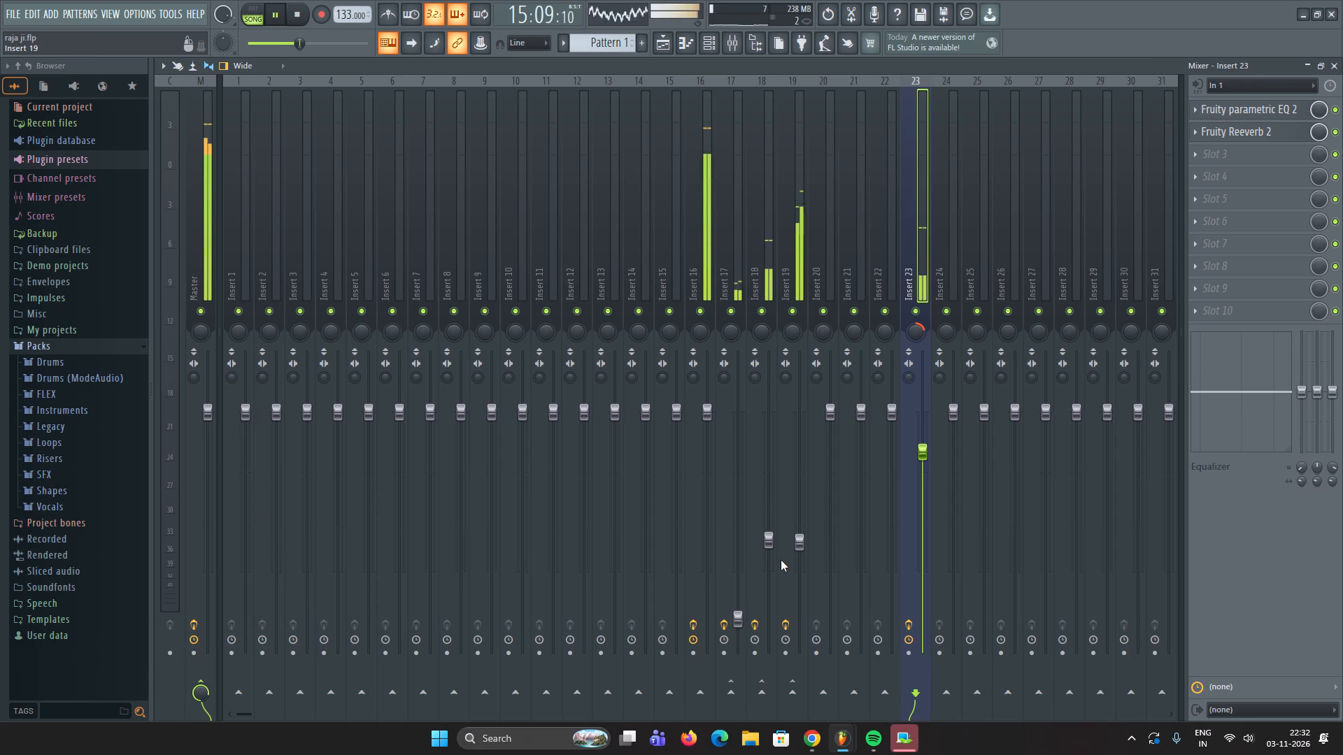
key("space")
key("space")
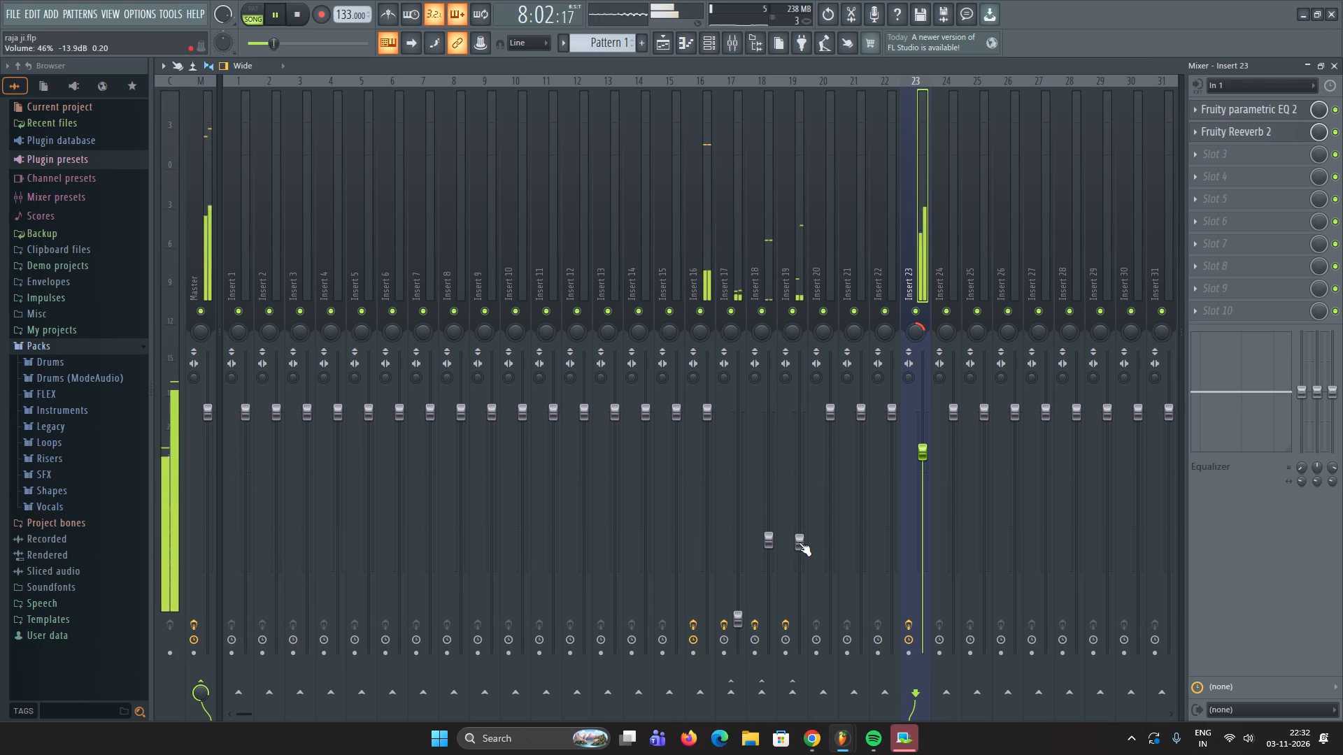
left_click_drag(799, 542, 813, 587)
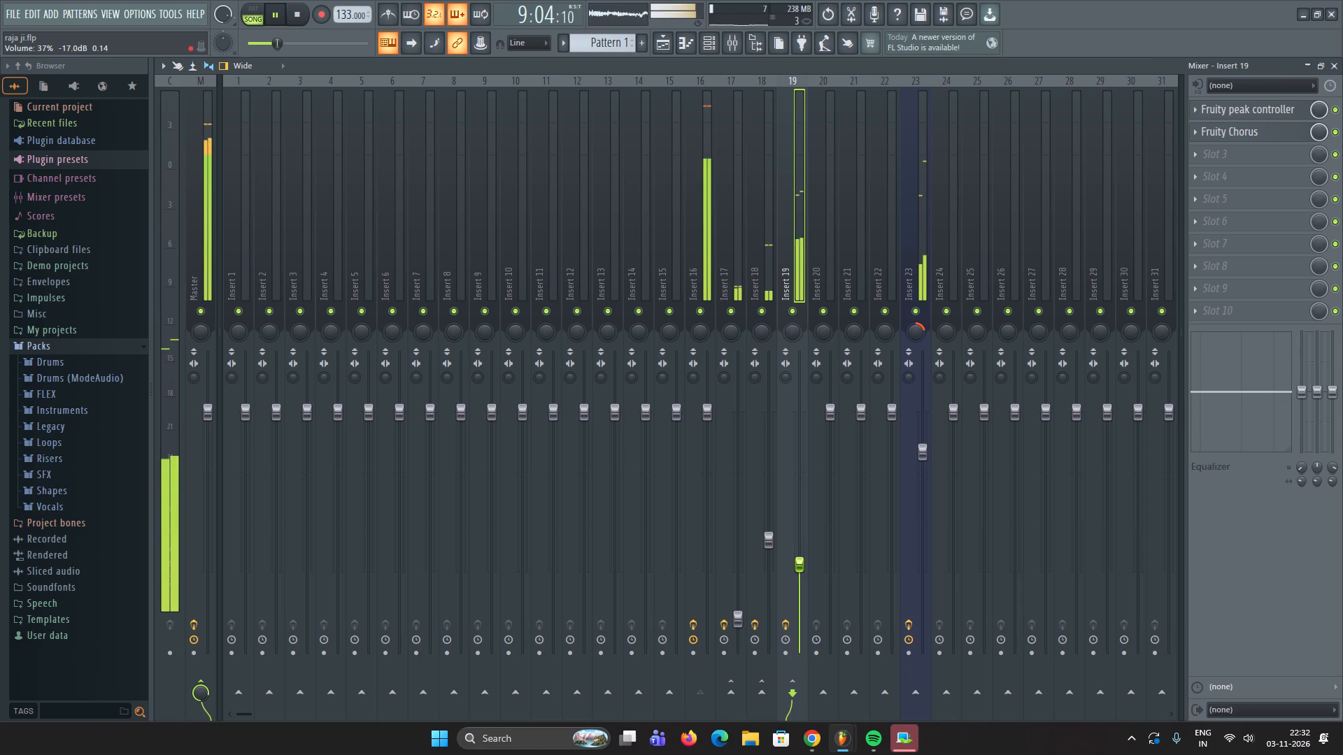
left_click_drag(813, 587, 820, 605)
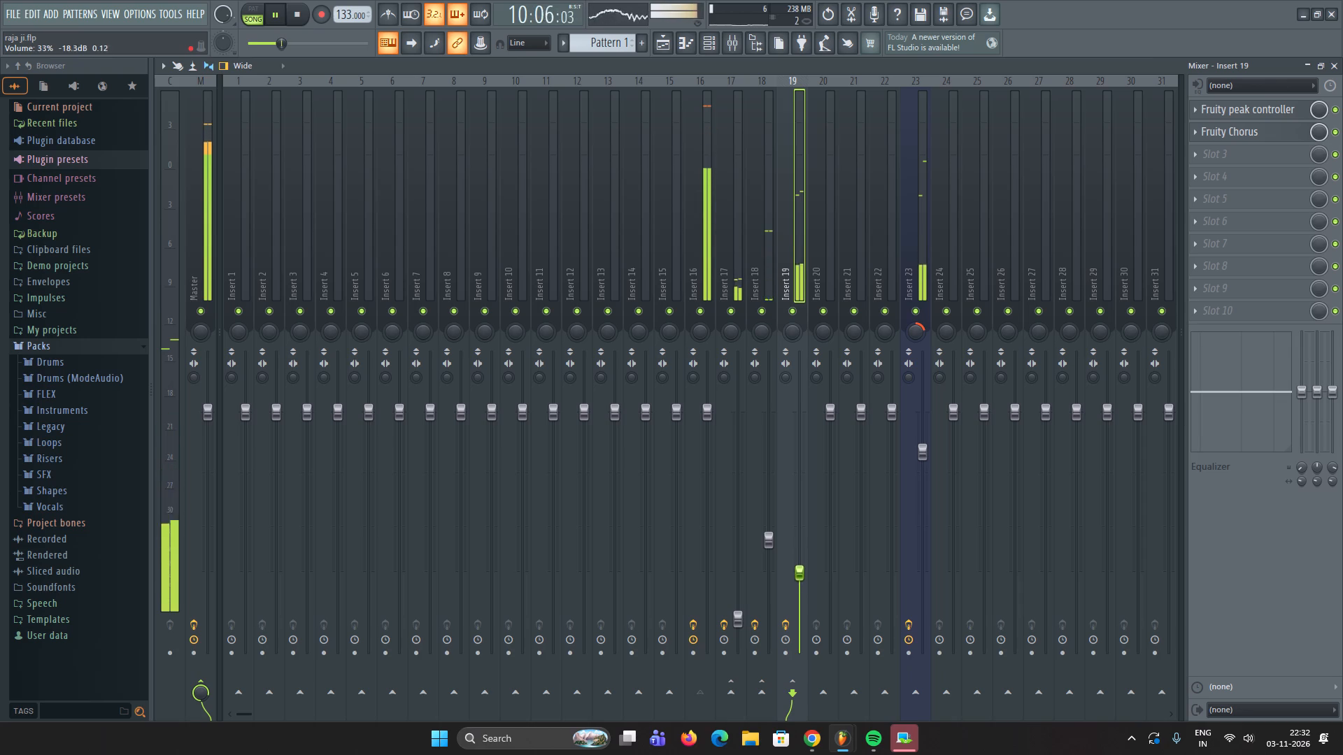
left_click_drag(820, 605, 818, 587)
Lower the volume of Insert 18 to just under 38% and hide the mixer.
left_click_drag(767, 537, 775, 581)
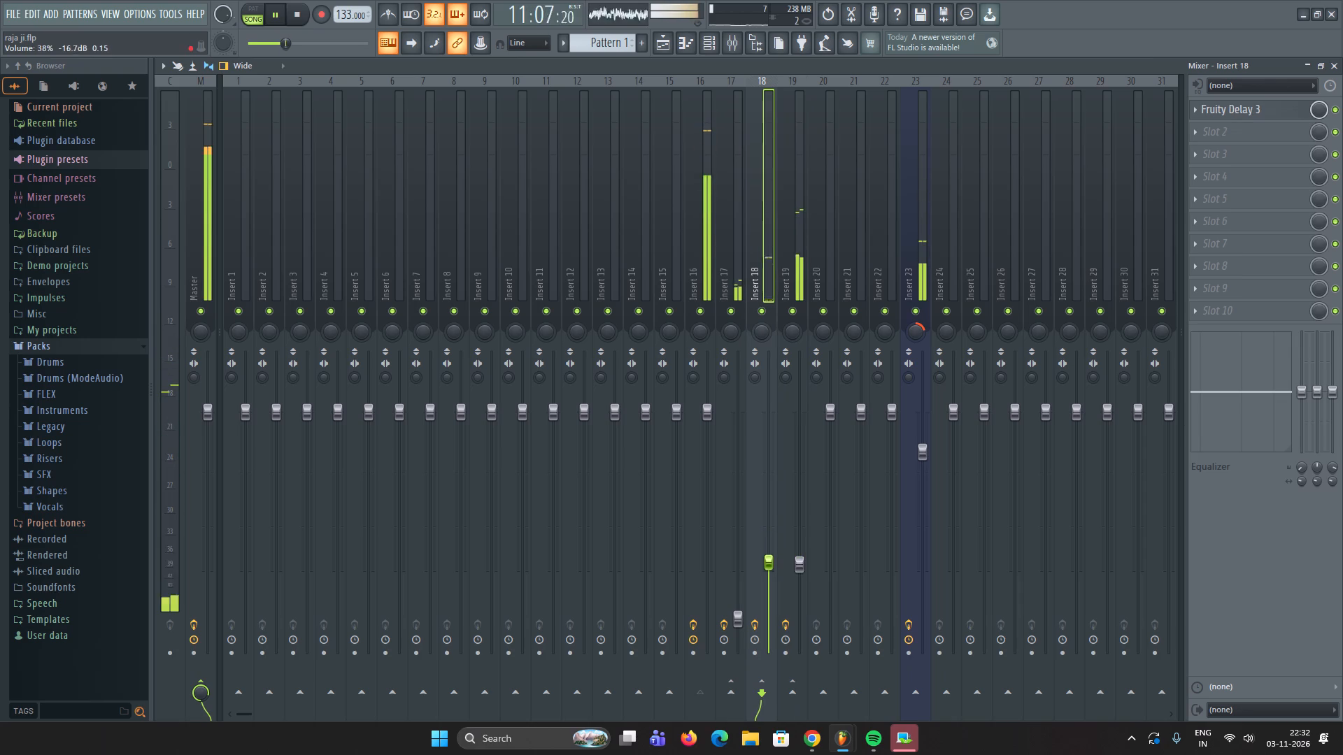
left_click_drag(775, 581, 776, 591)
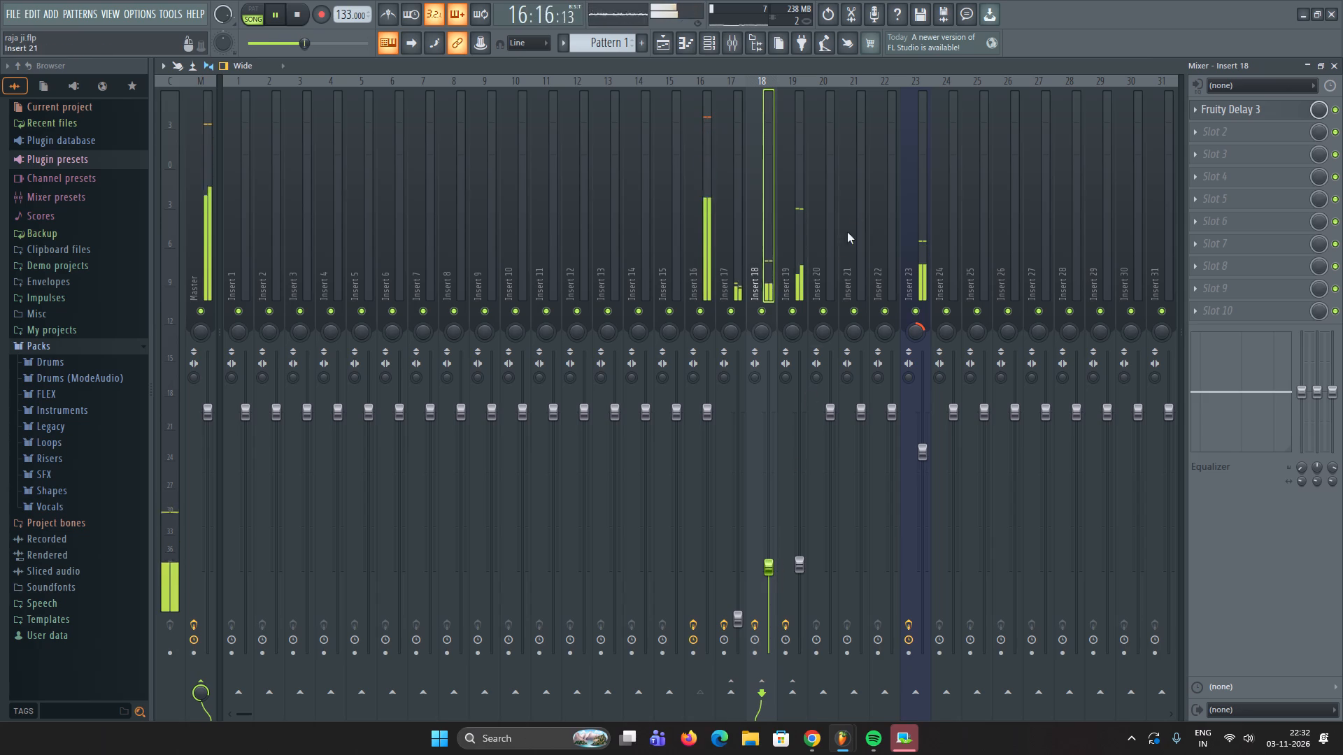
left_click(734, 41)
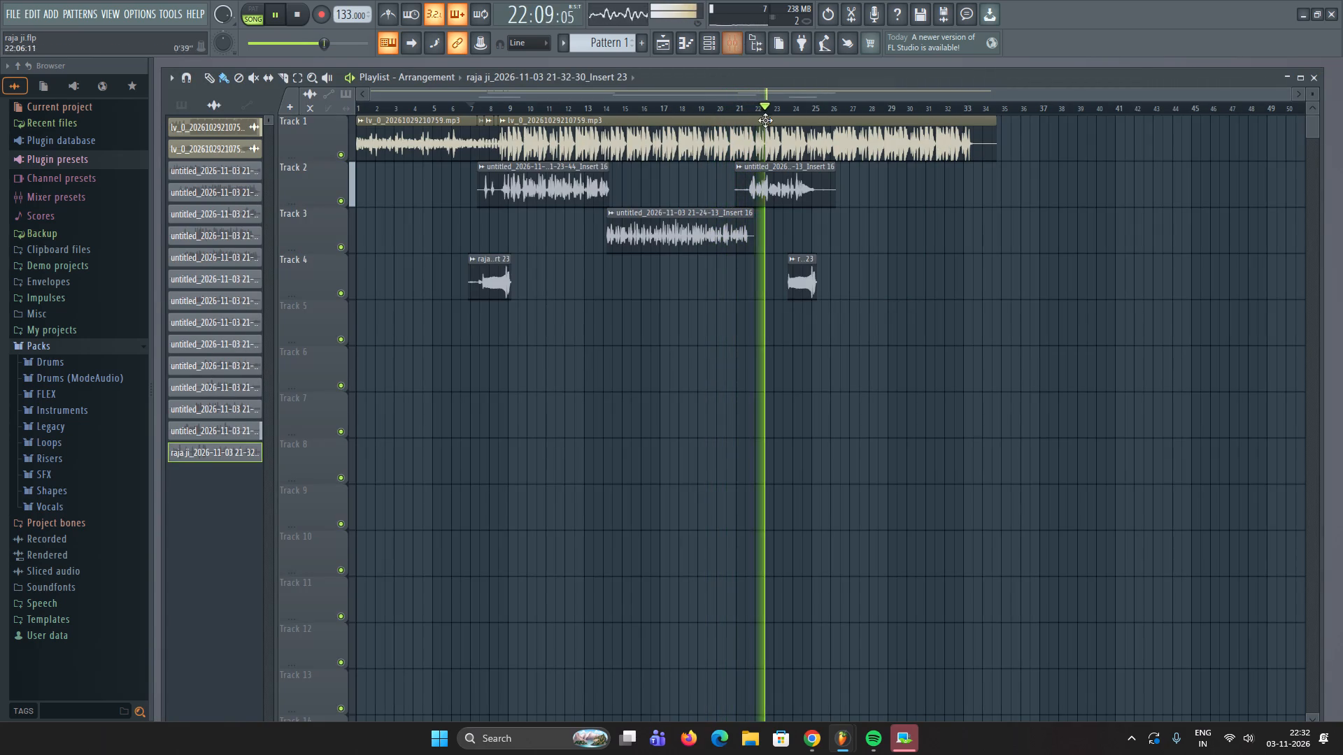
Slightly lower the channel volume of the "21-26-13_Insert 16" clip on Track 2.
double_click(778, 189)
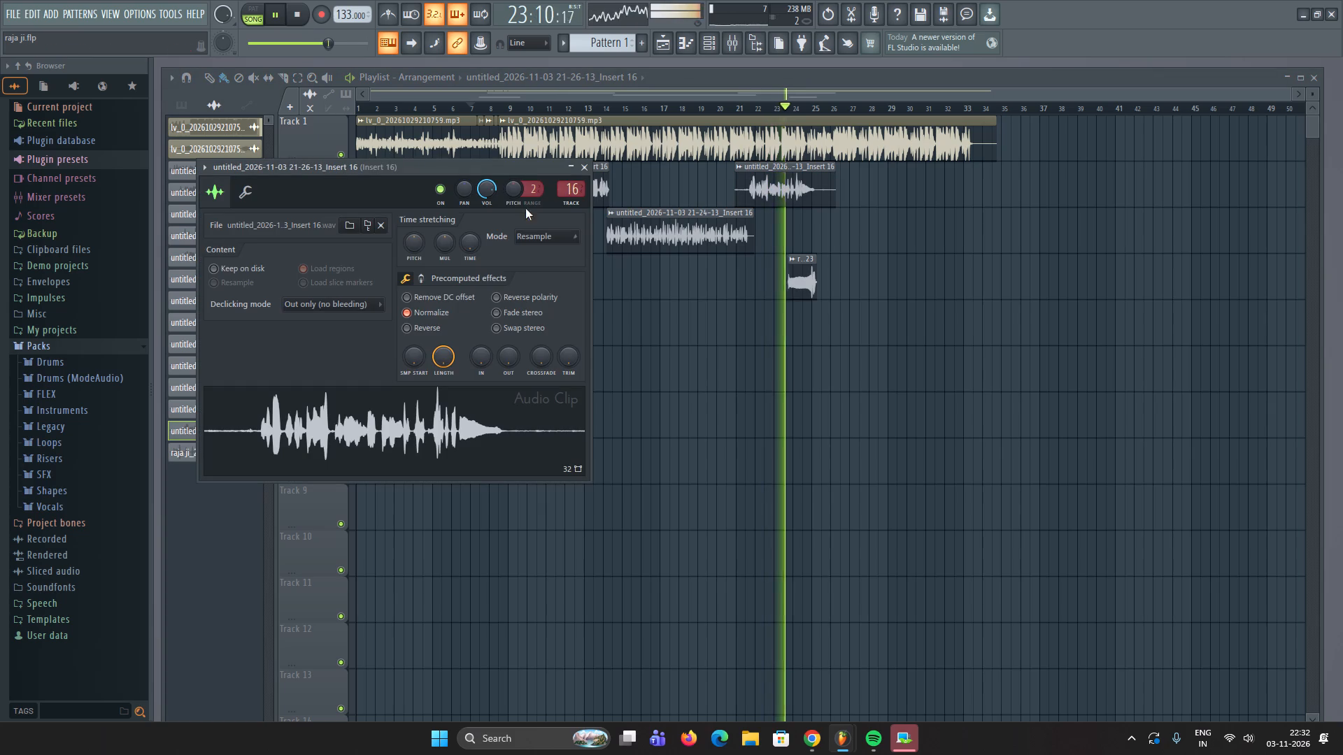
scroll(493, 187, "down", 3)
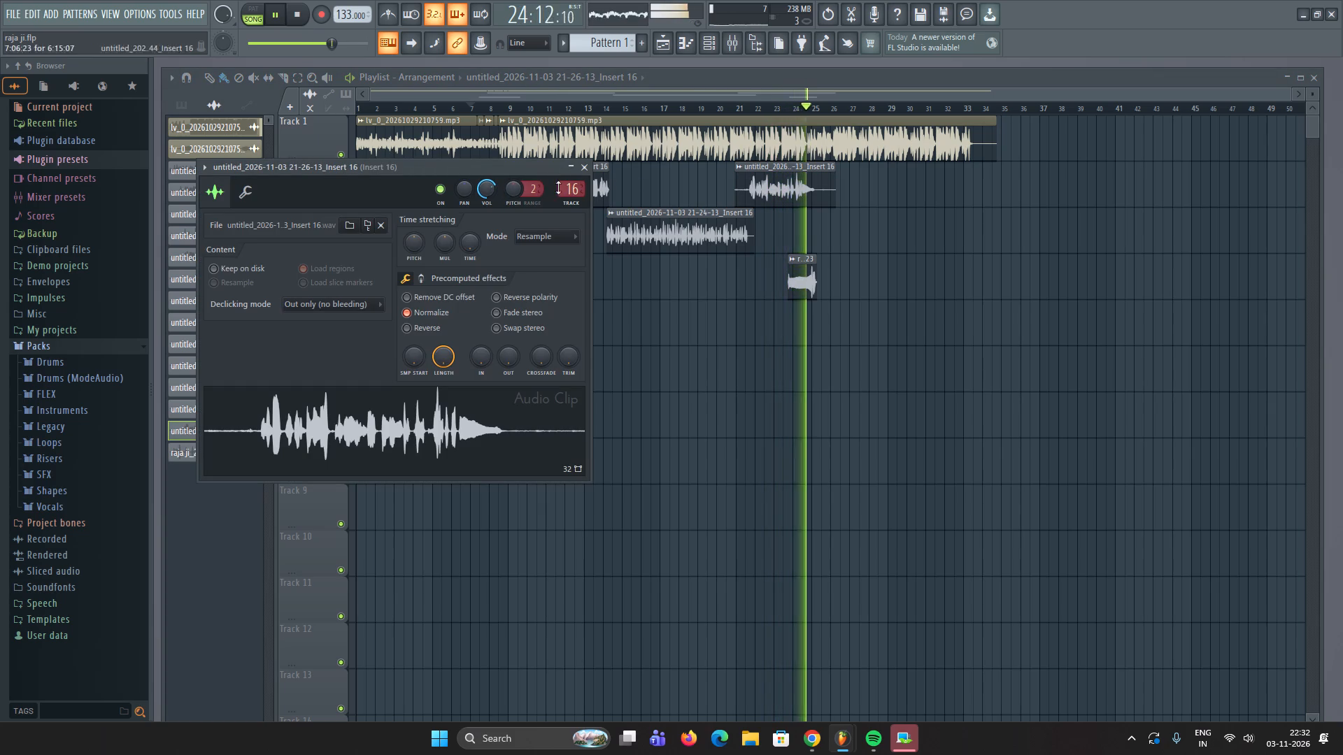
left_click(588, 164)
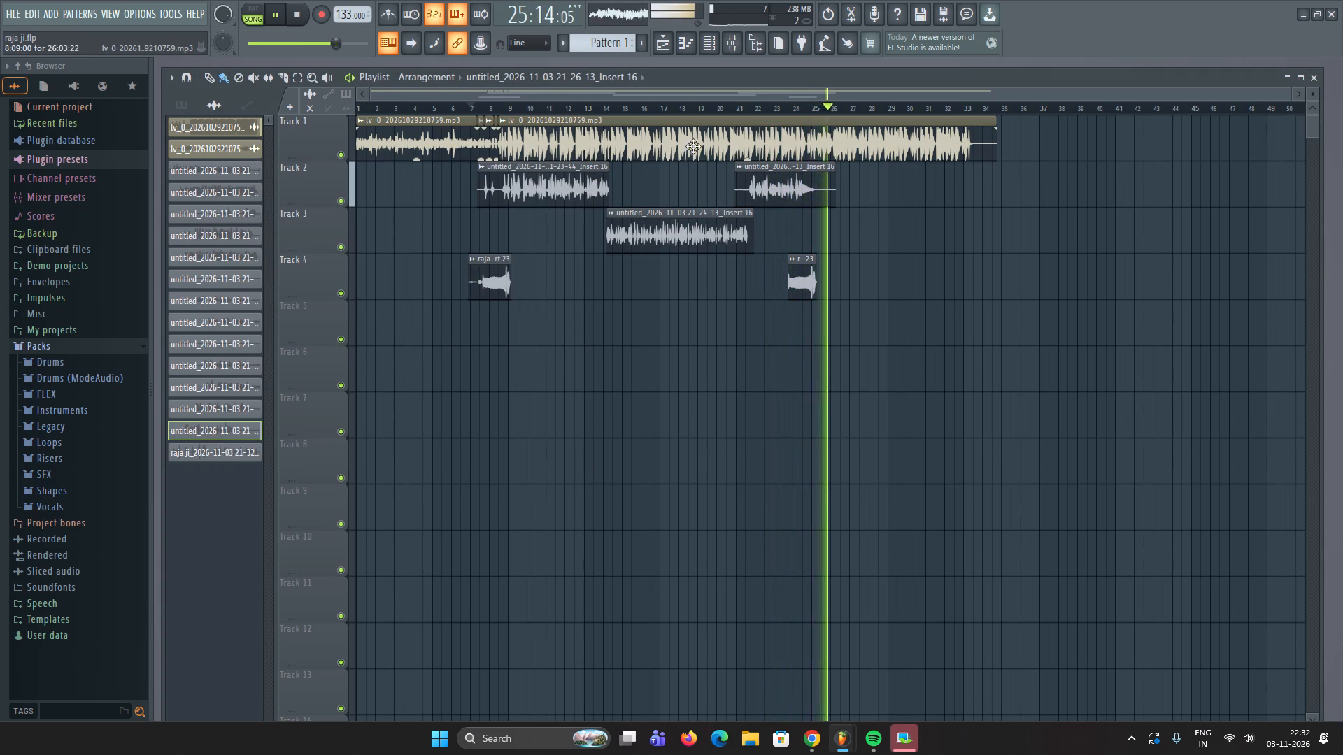
Replay the song from around bar 20 to check the Track 2 and Track 4 vocals, and stop playback.
left_click(732, 106)
key("space")
key("space")
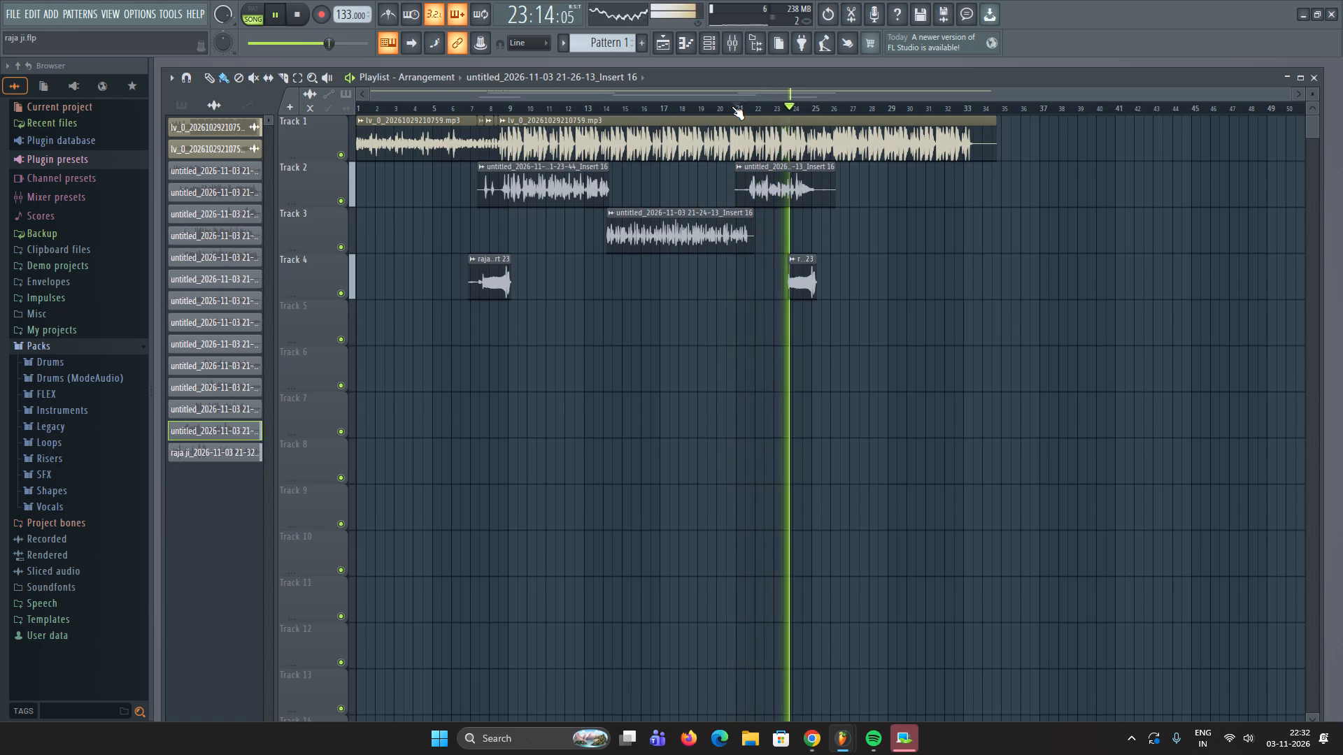
left_click(714, 106)
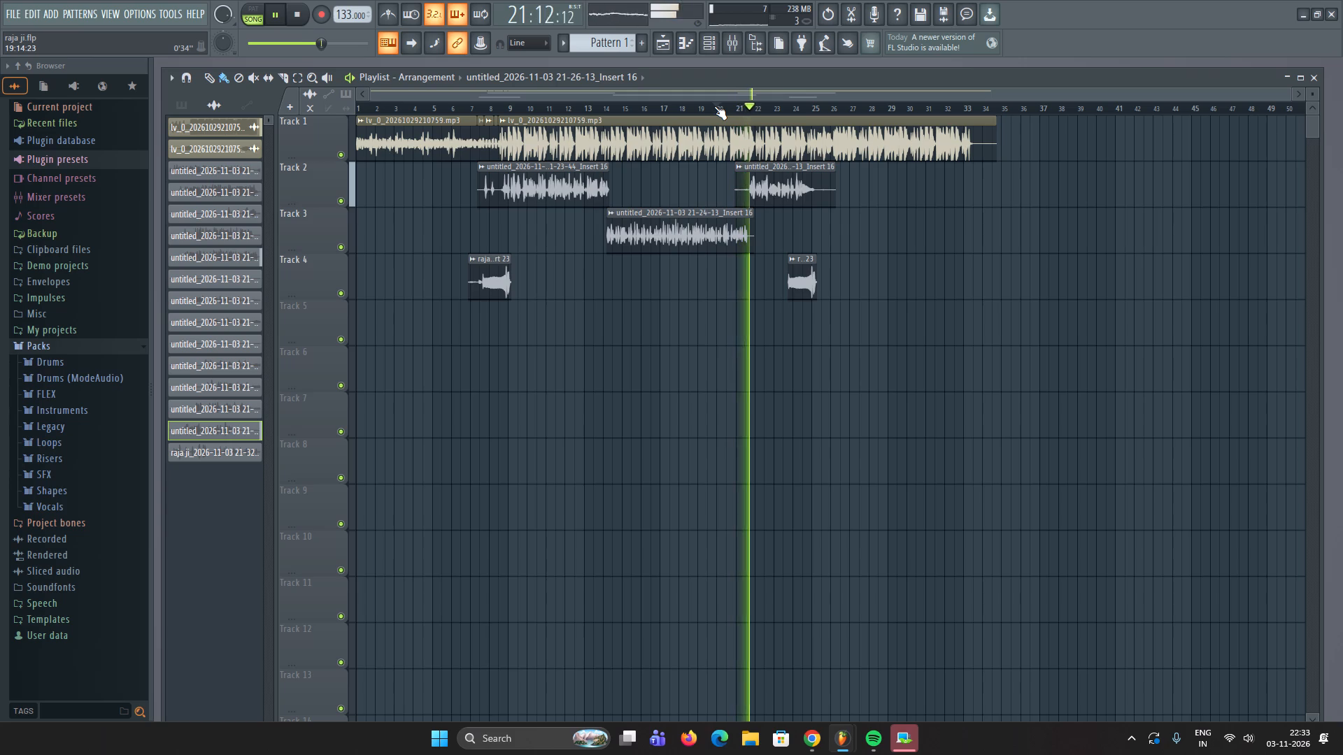
key("space")
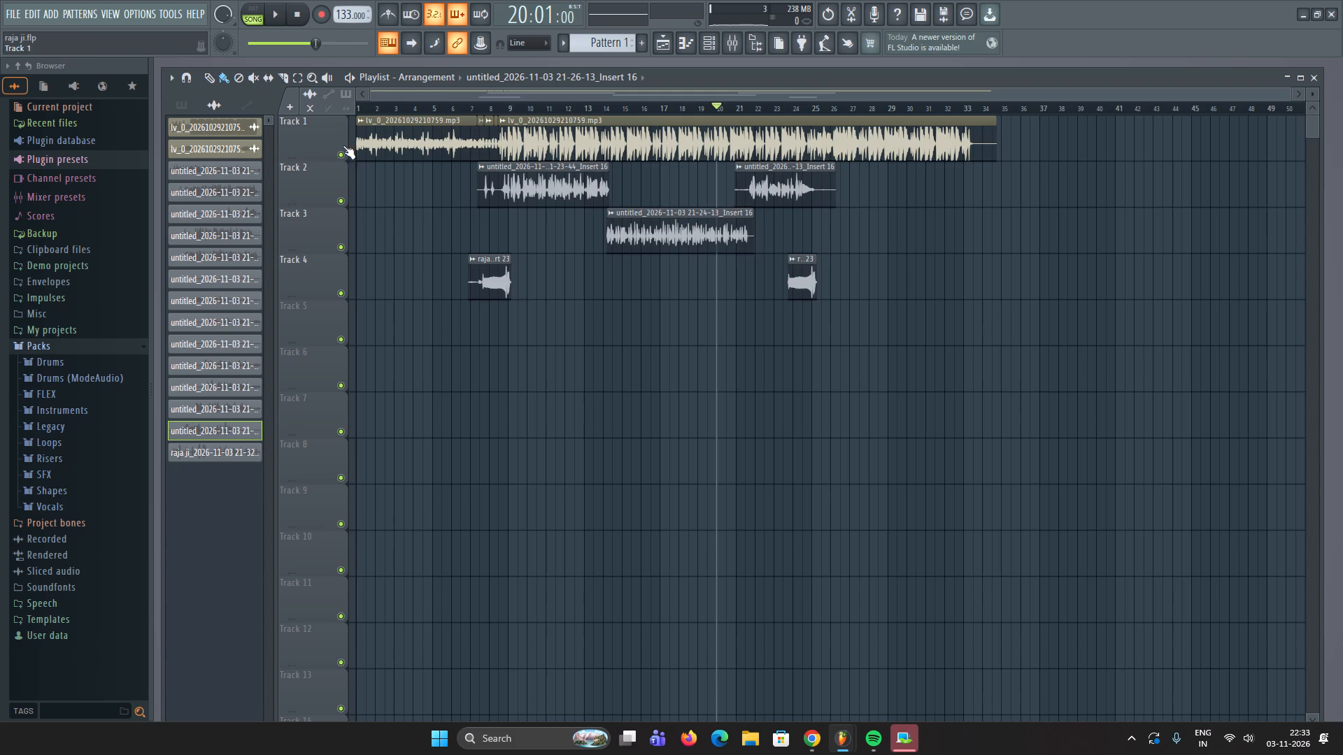
Move the play position to bar 5.
left_click(445, 108)
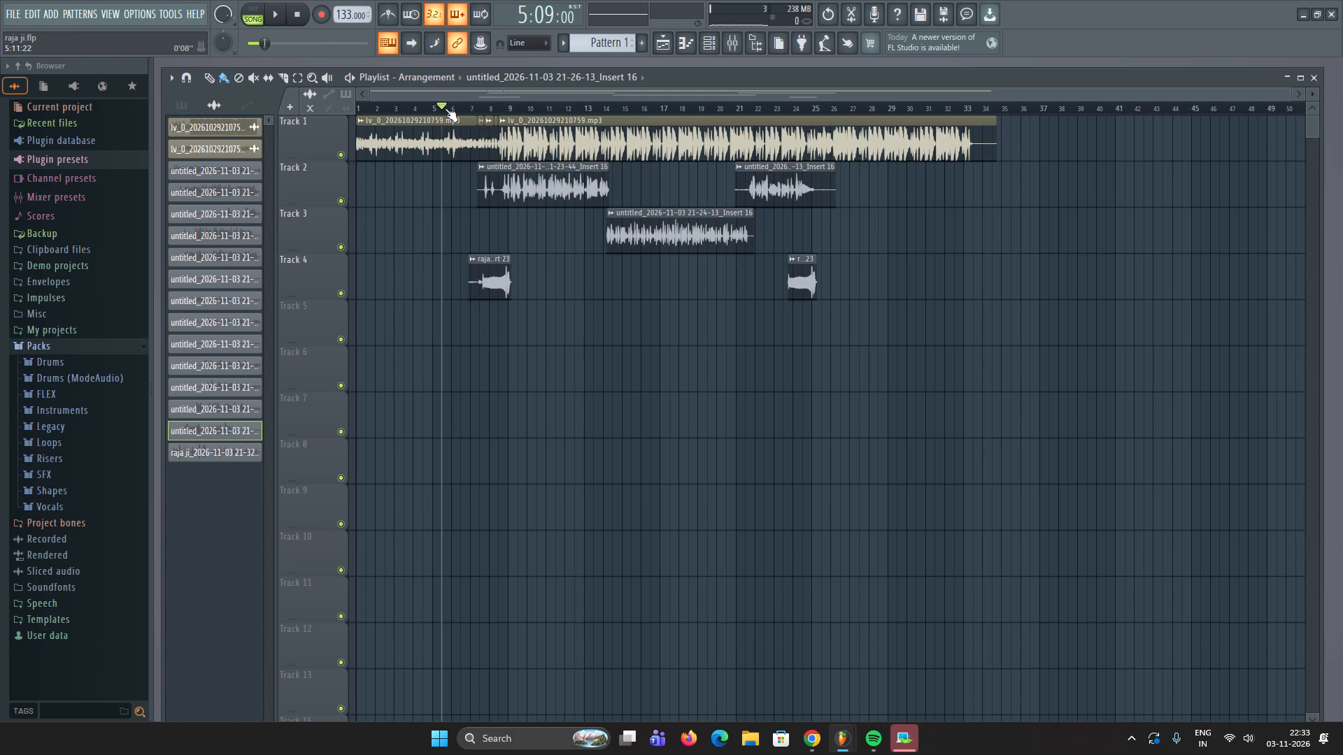
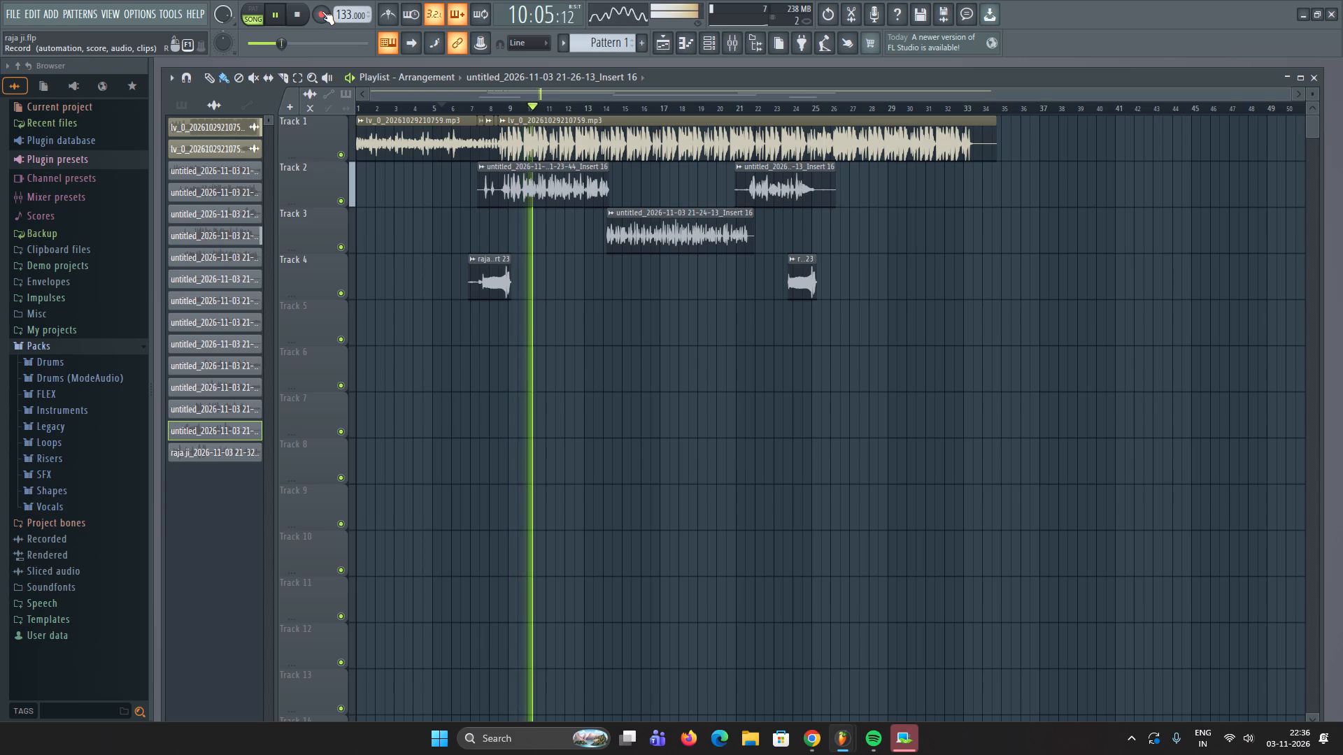
Move the play position to bar 7, turn on recording mode, and stop playback.
left_click(469, 108)
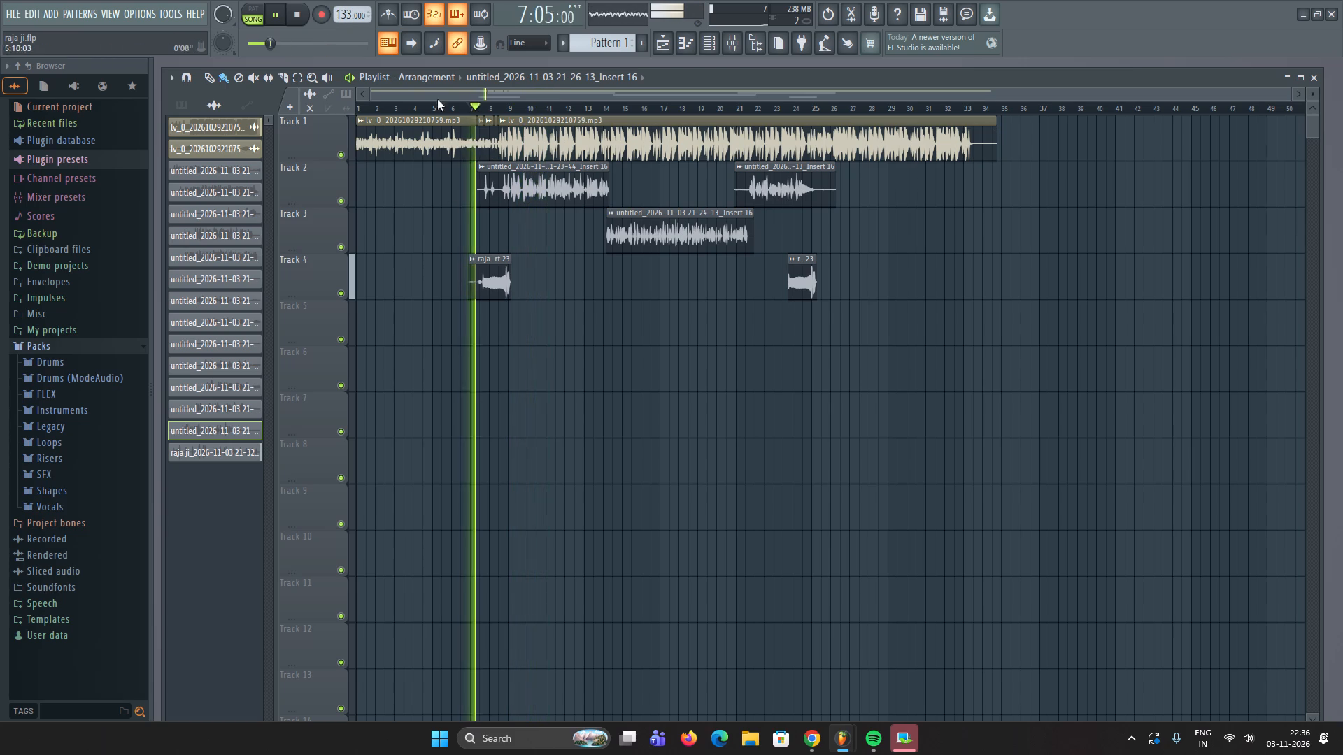
left_click(321, 12)
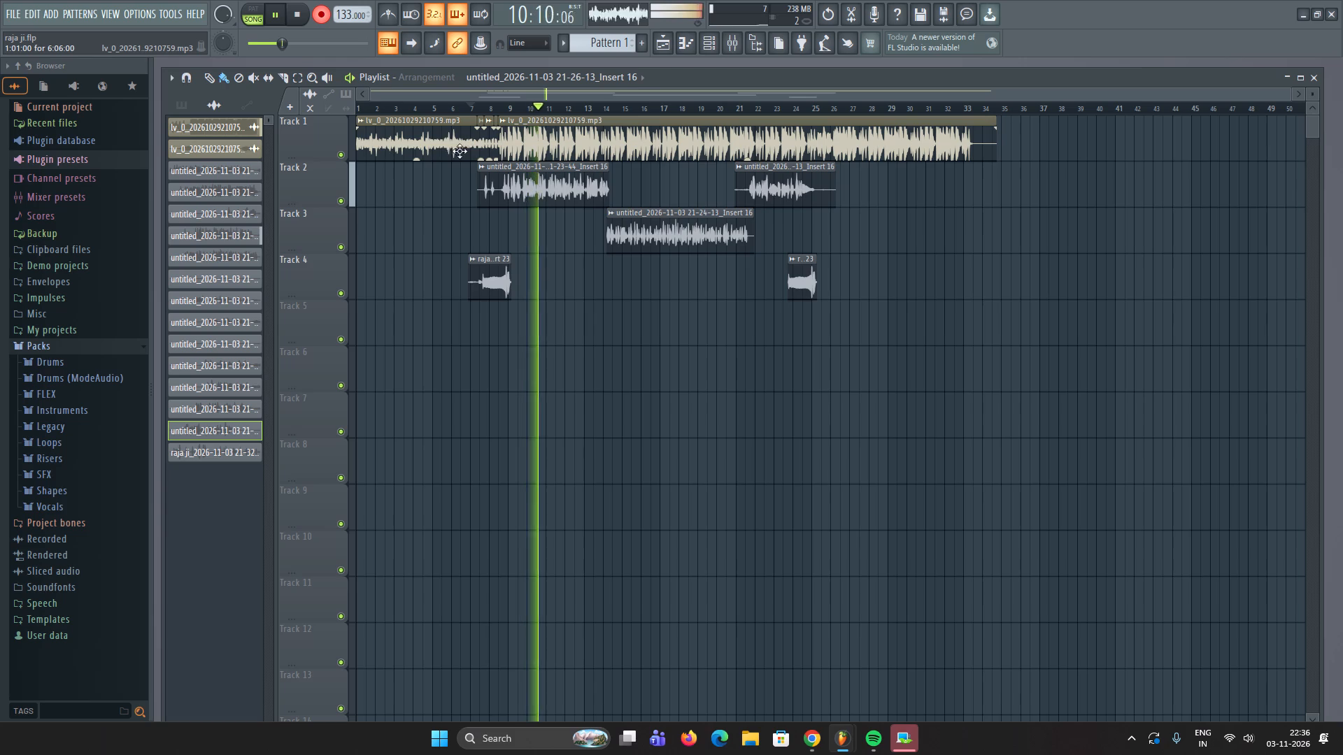
key("space")
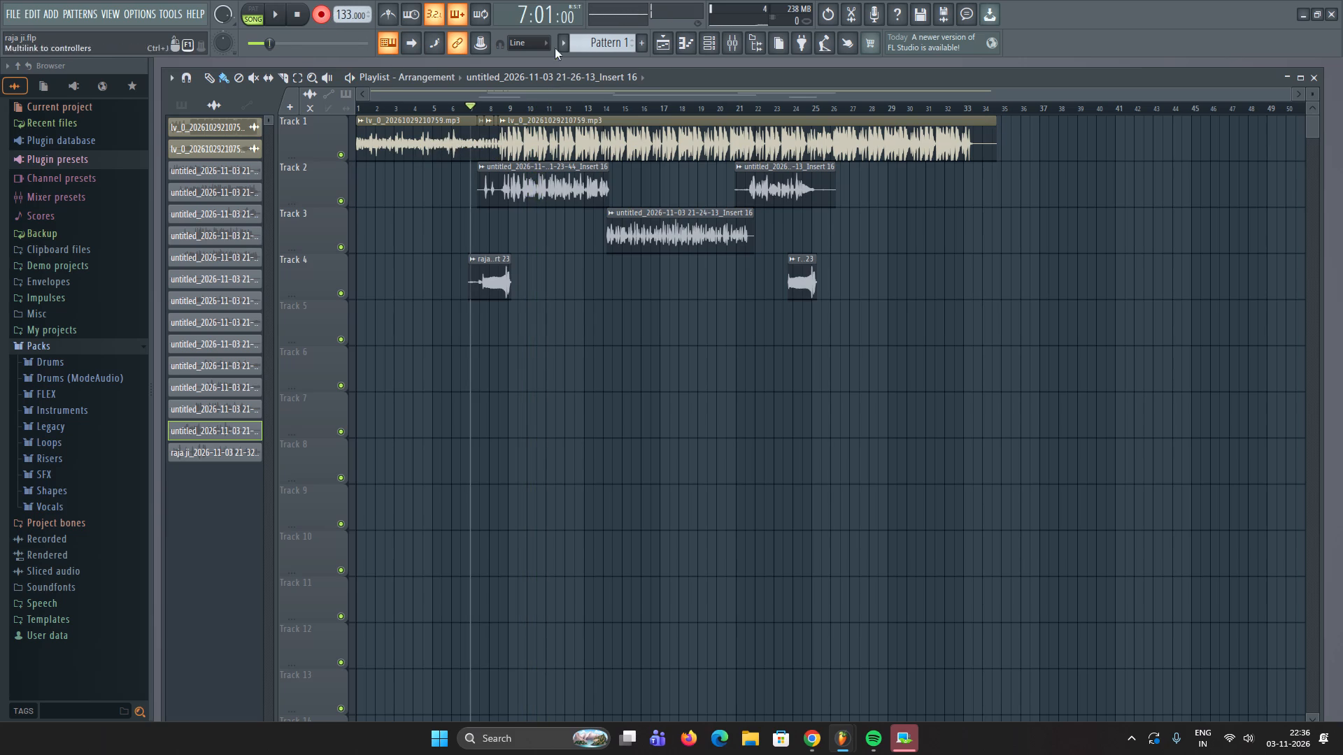
Examine the effect chains on mixer Inserts 23, 21, 18, 19 and 17 to choose a track for recording.
left_click(730, 51)
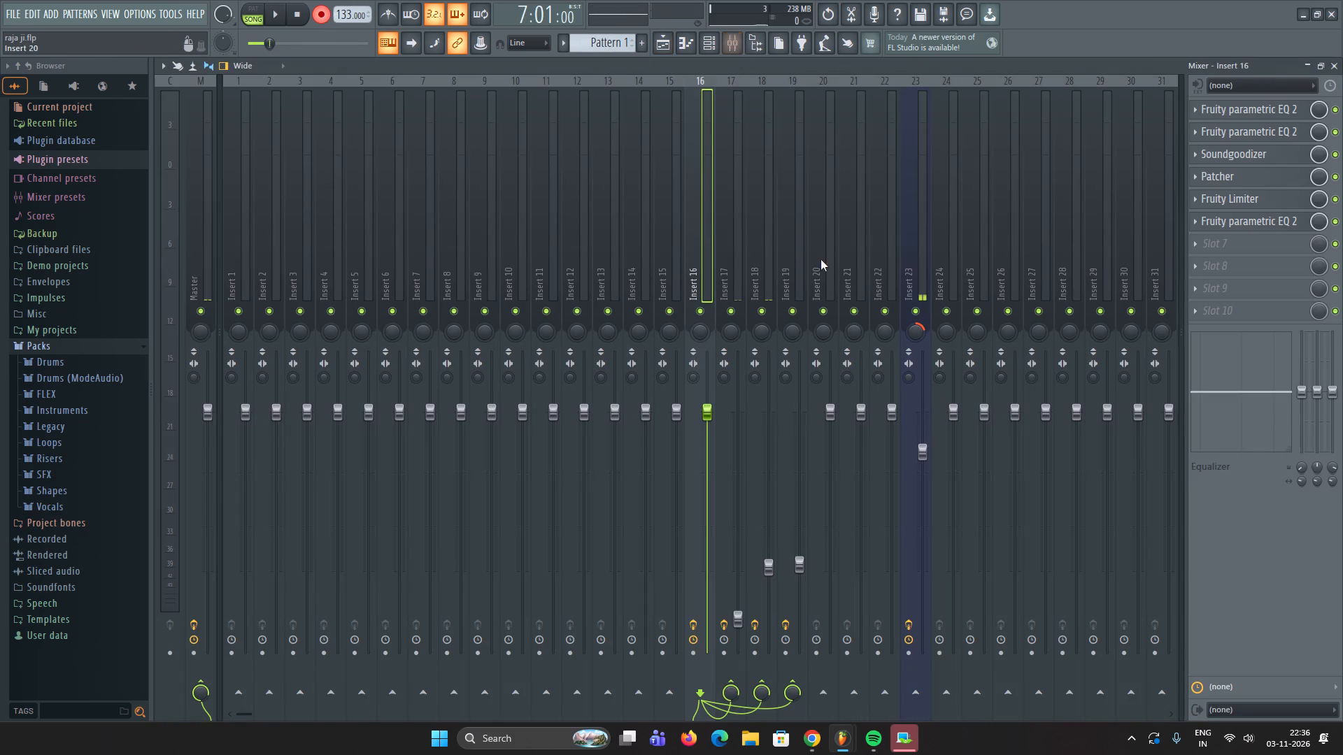
left_click(911, 217)
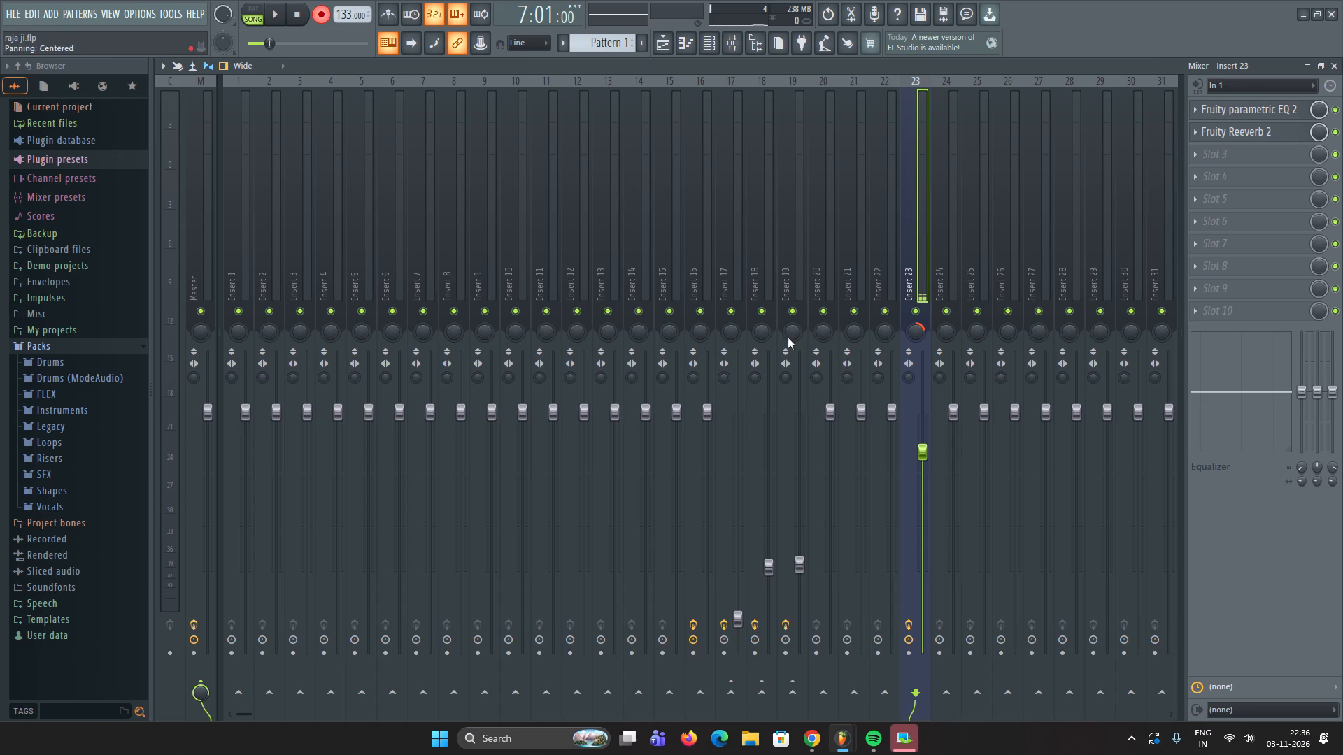
left_click(844, 233)
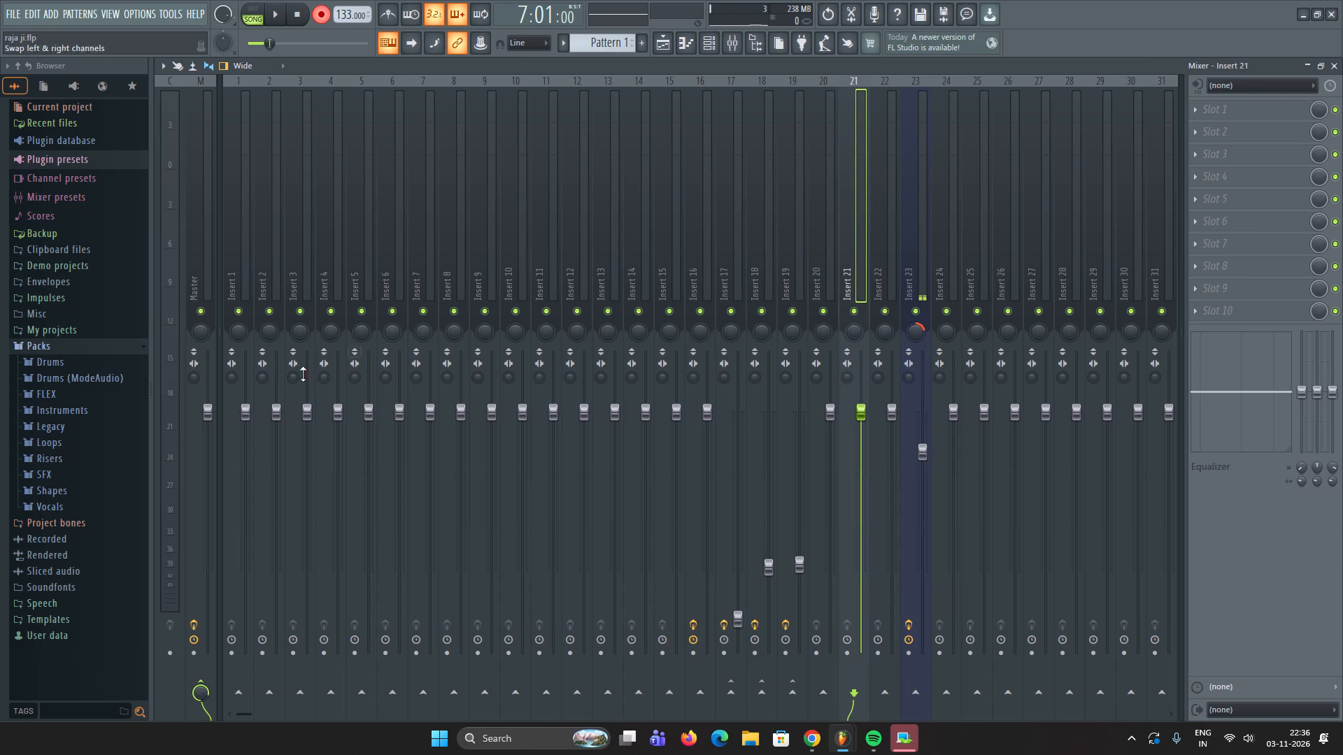
left_click(765, 242)
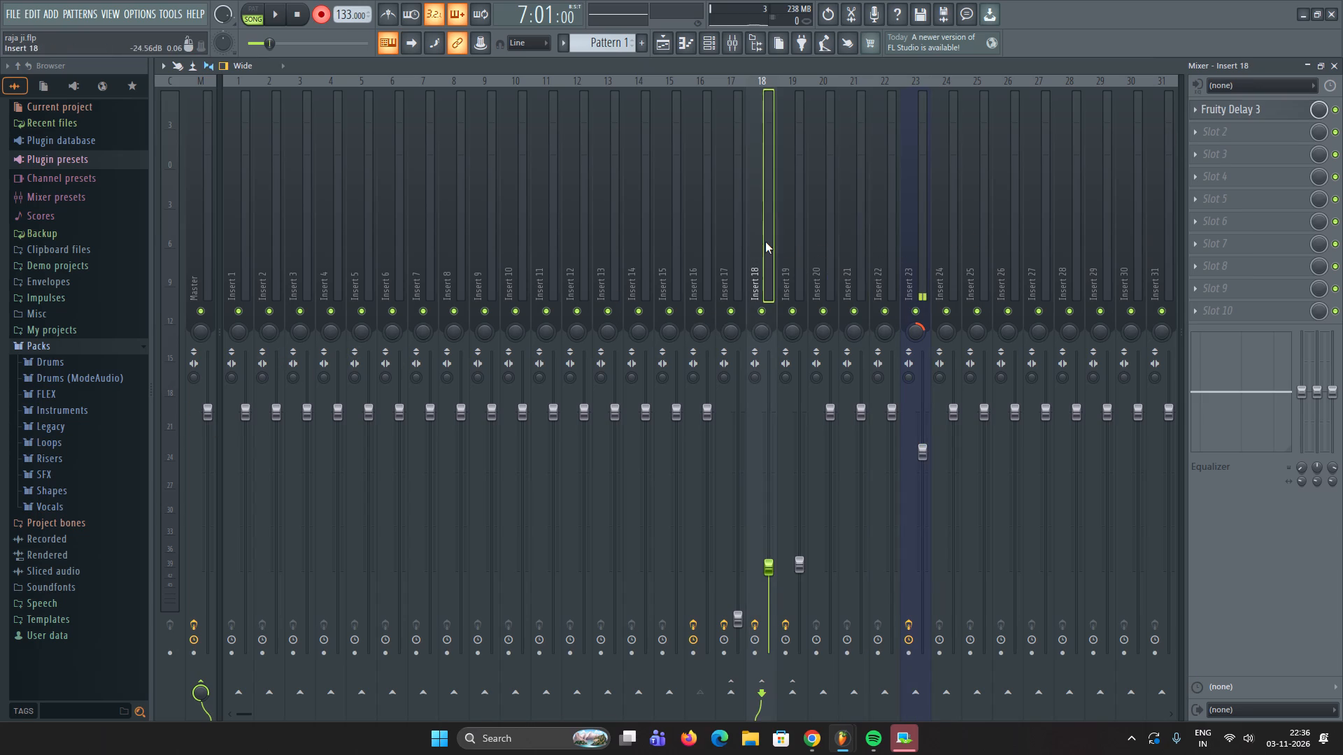
key("space")
key("space")
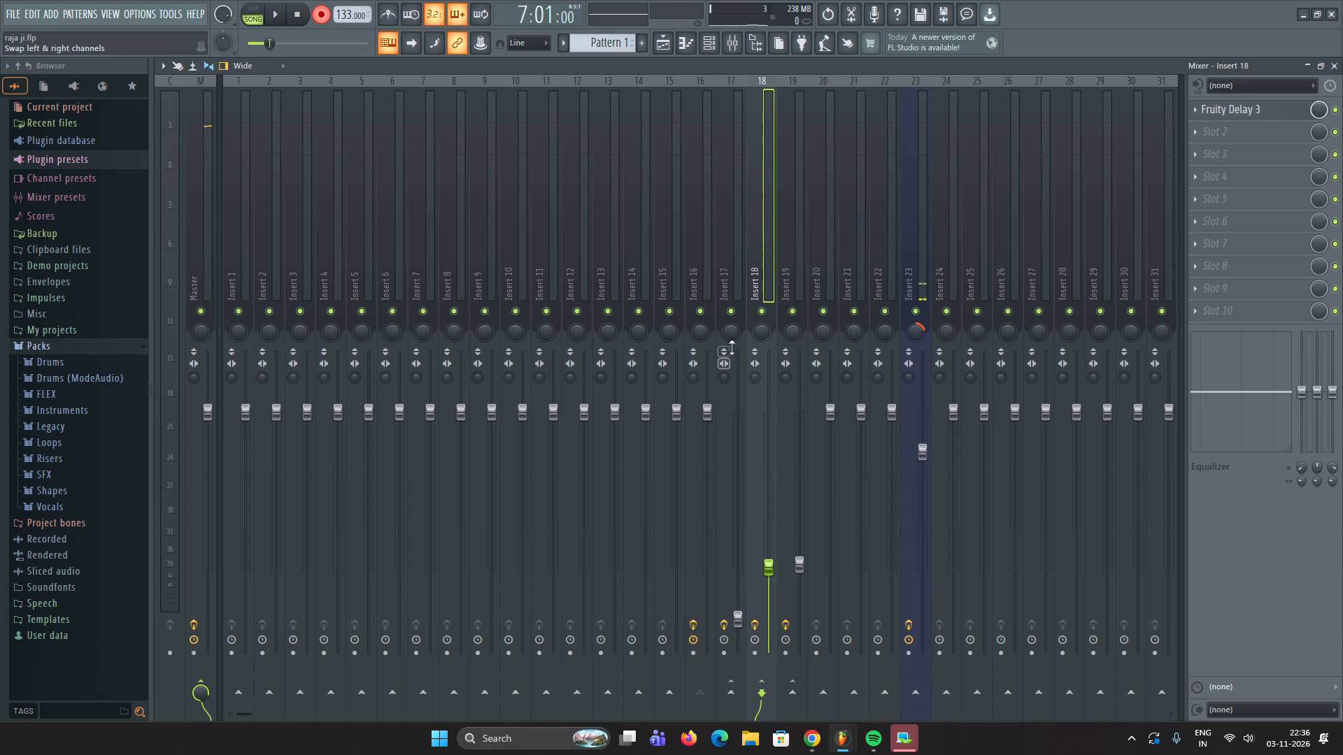
left_click(801, 284)
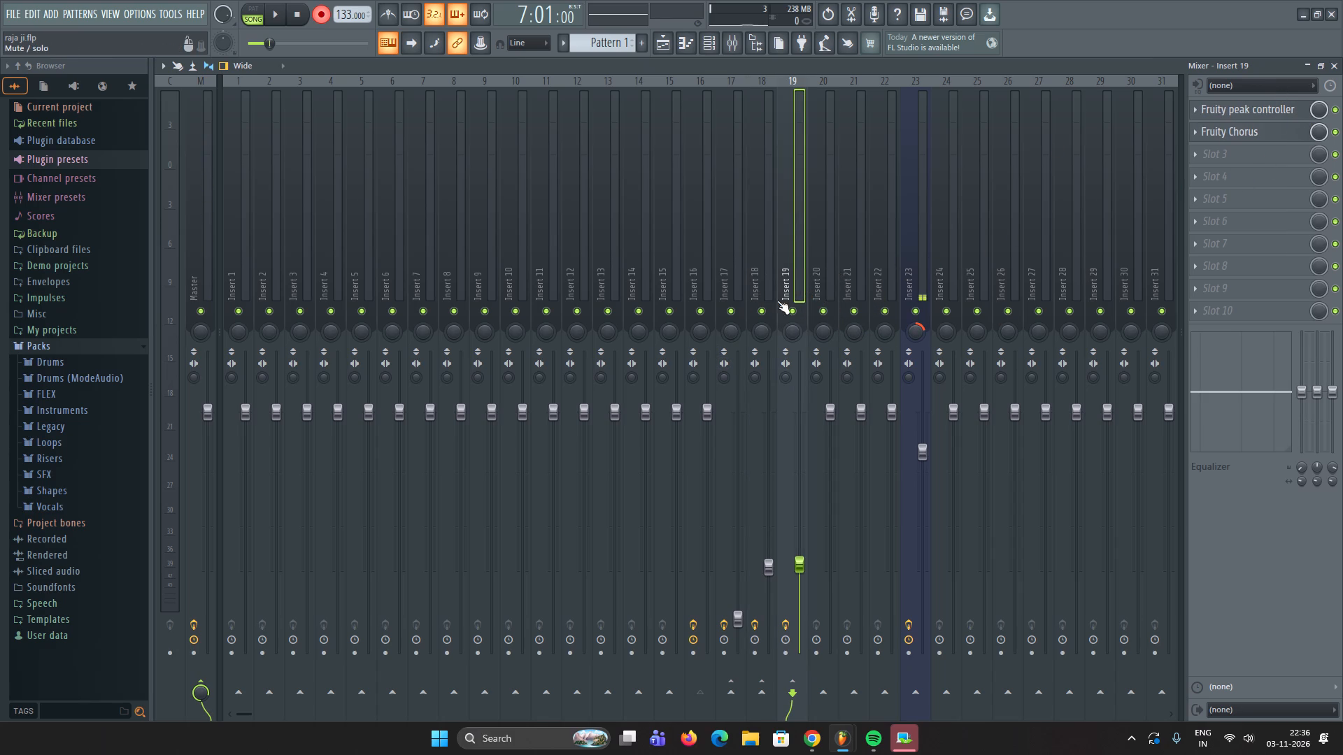
left_click(756, 263)
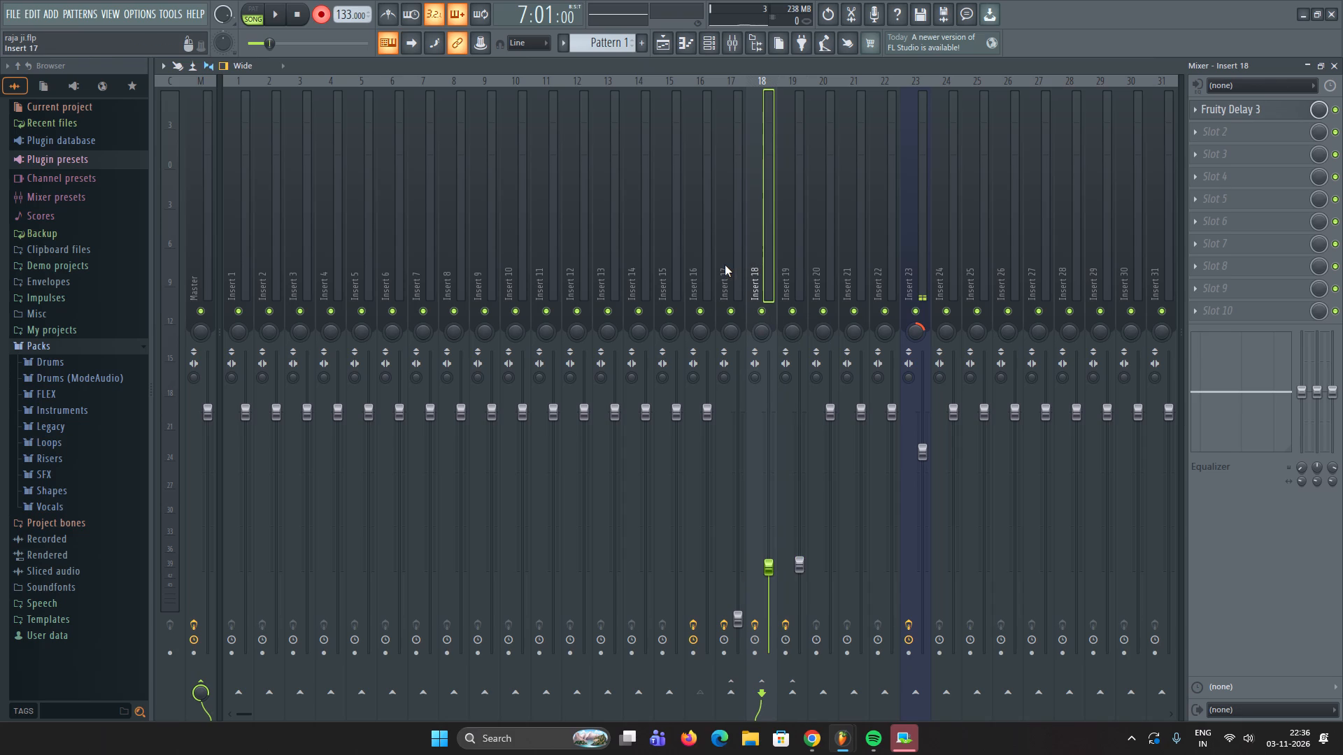
left_click(725, 265)
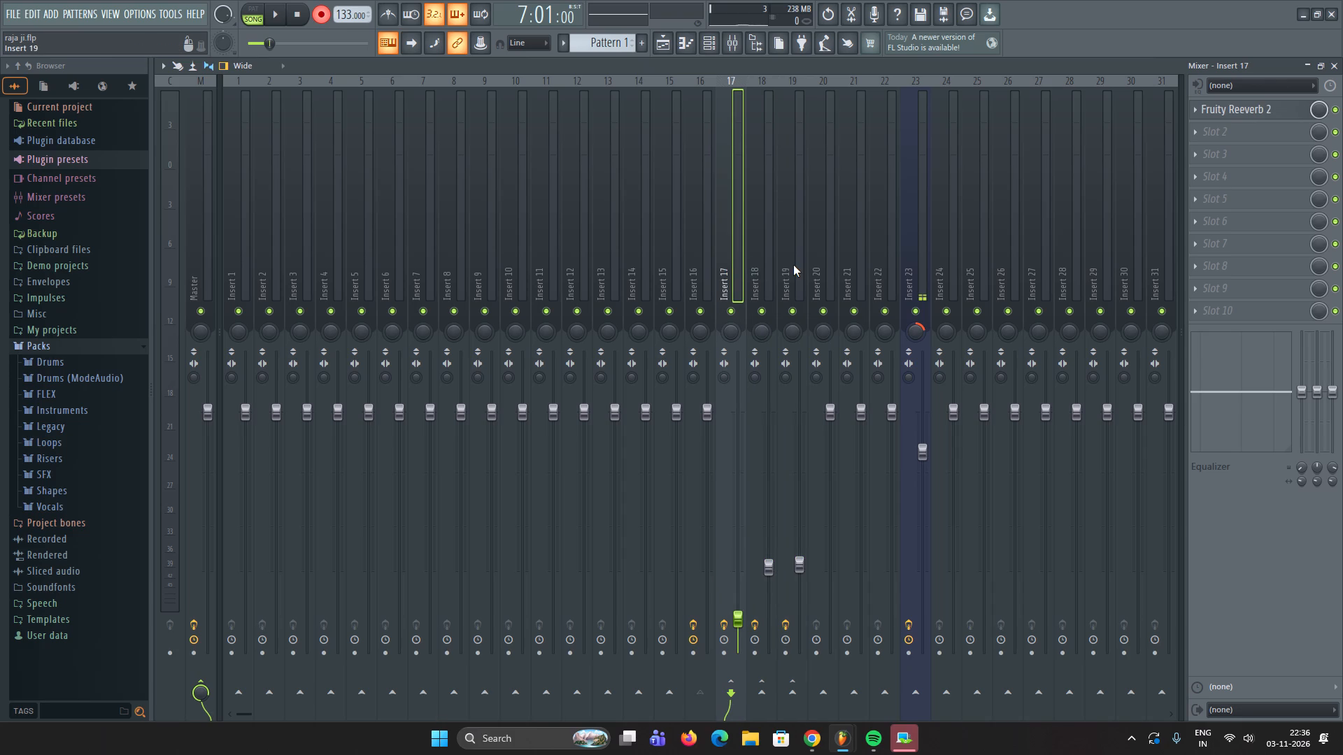
Set the audio input of Insert 19 to mono In 1, turn its external input monitoring off, and hide the mixer.
left_click(793, 265)
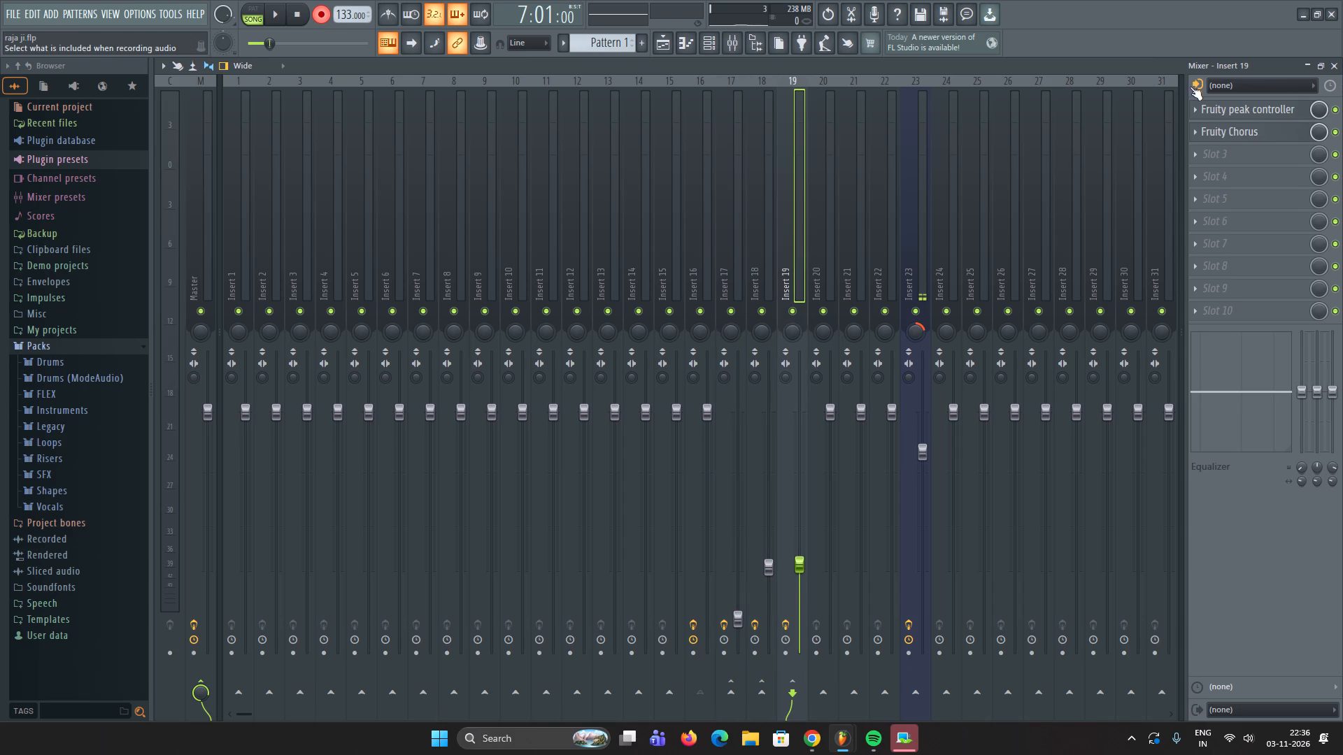
left_click(1191, 86)
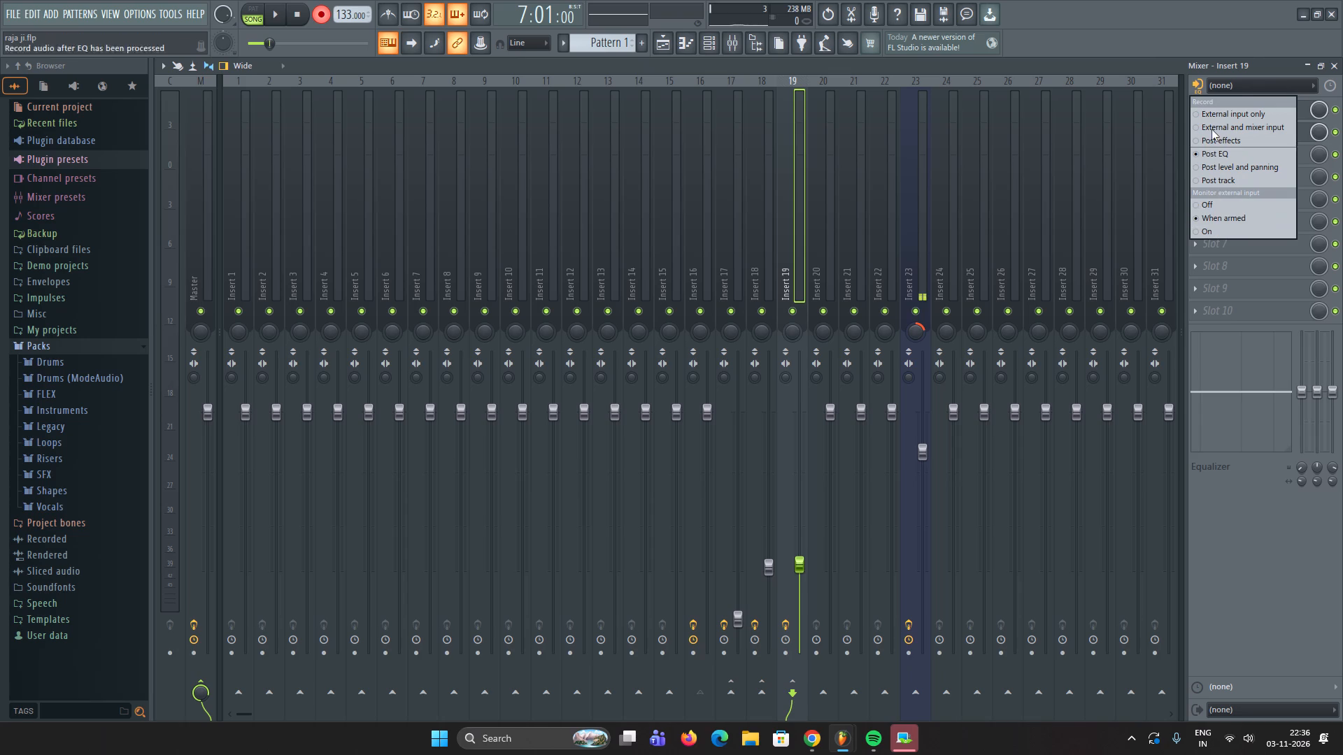
left_click(1236, 80)
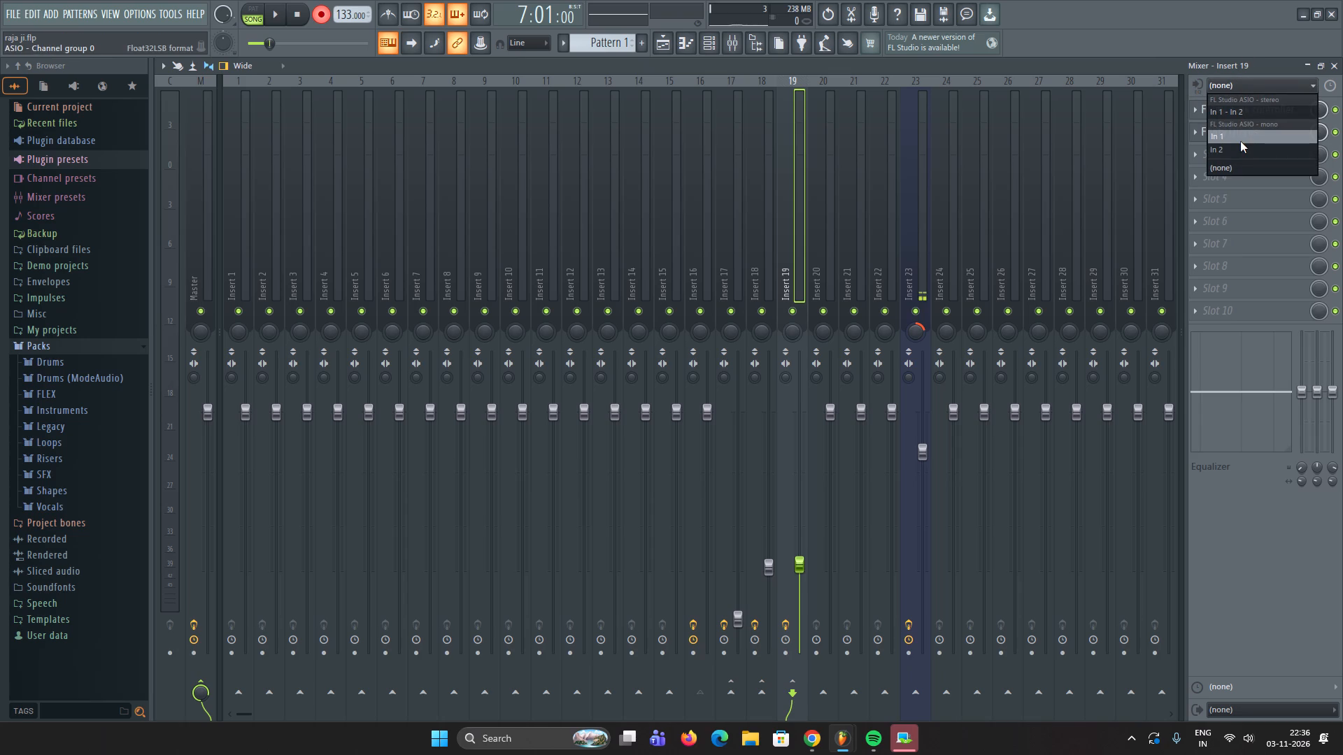
left_click(1240, 135)
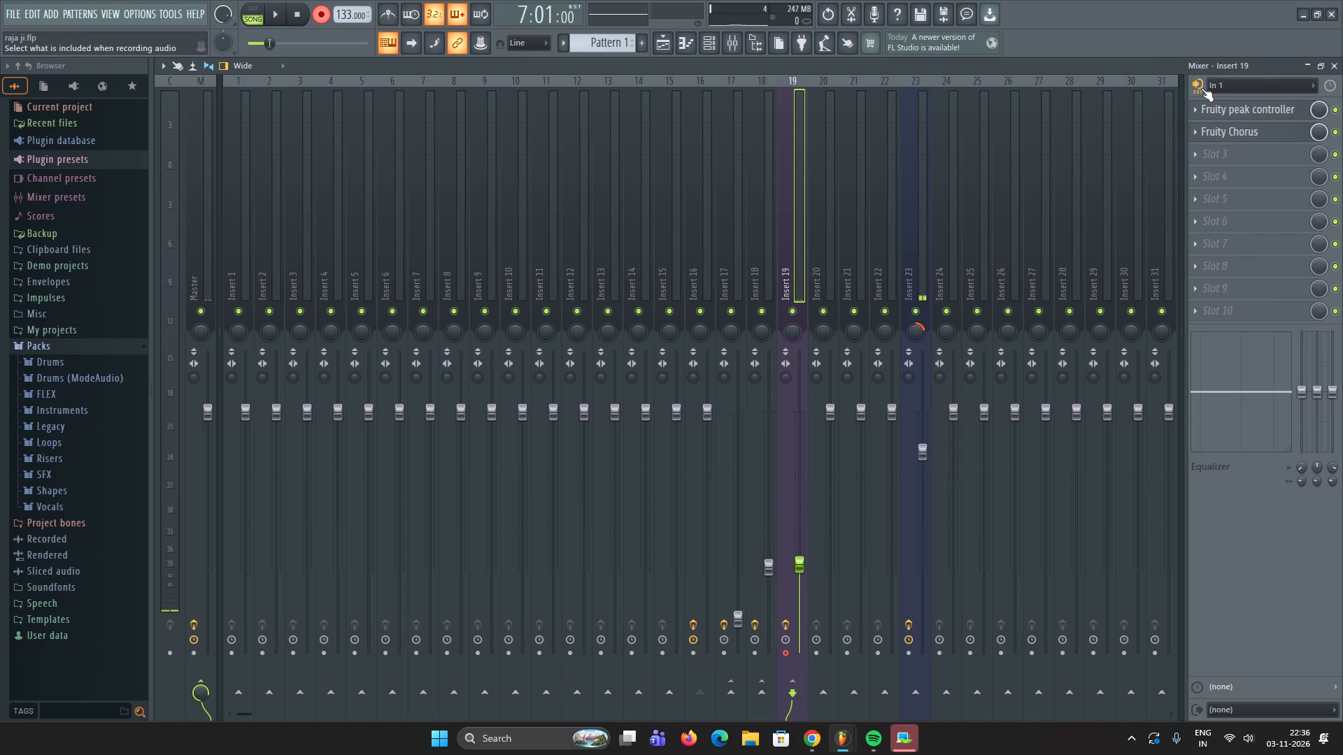
left_click(1198, 82)
left_click(1217, 203)
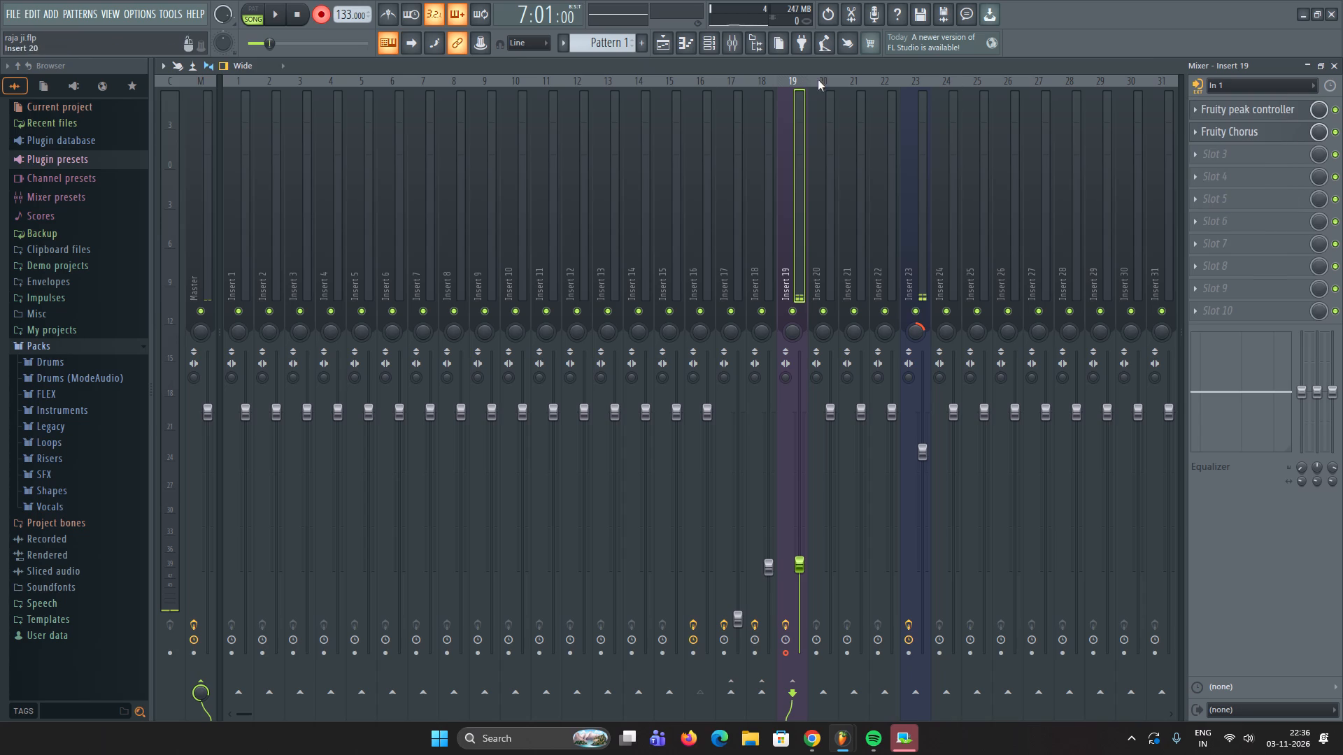
left_click(728, 38)
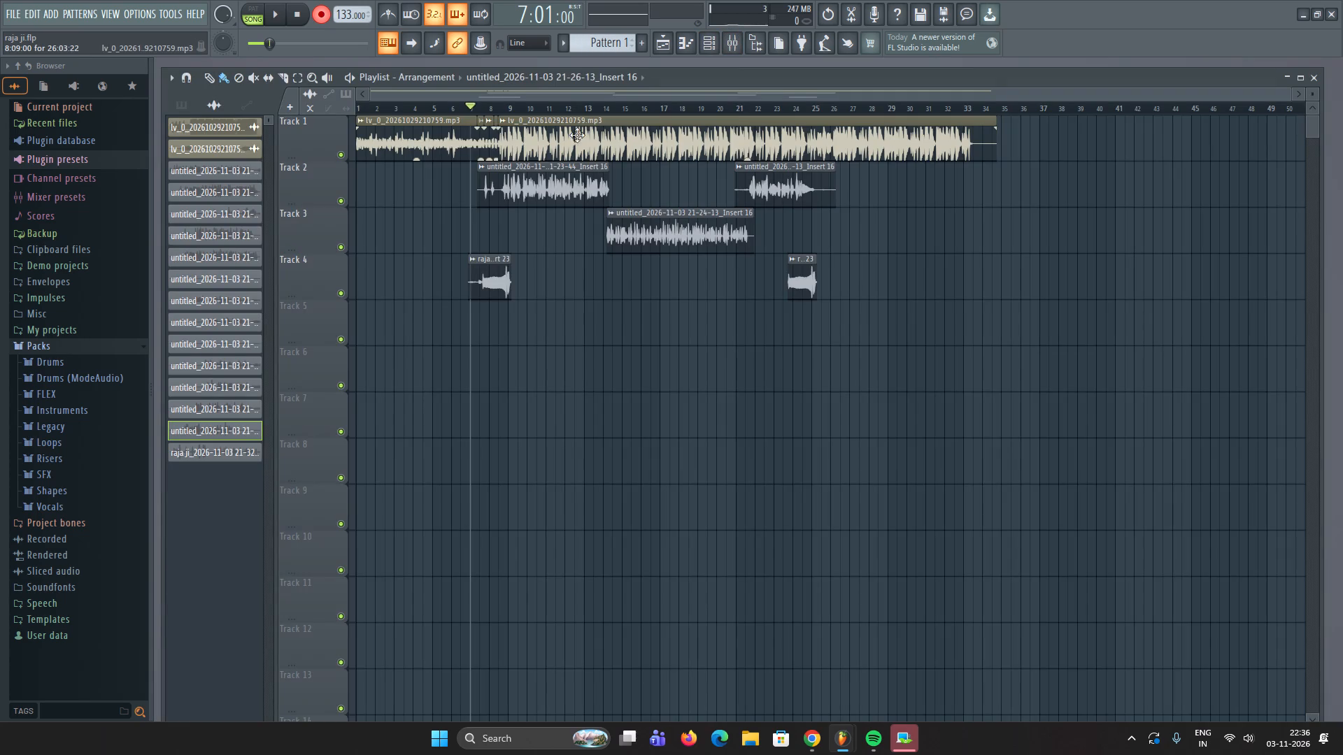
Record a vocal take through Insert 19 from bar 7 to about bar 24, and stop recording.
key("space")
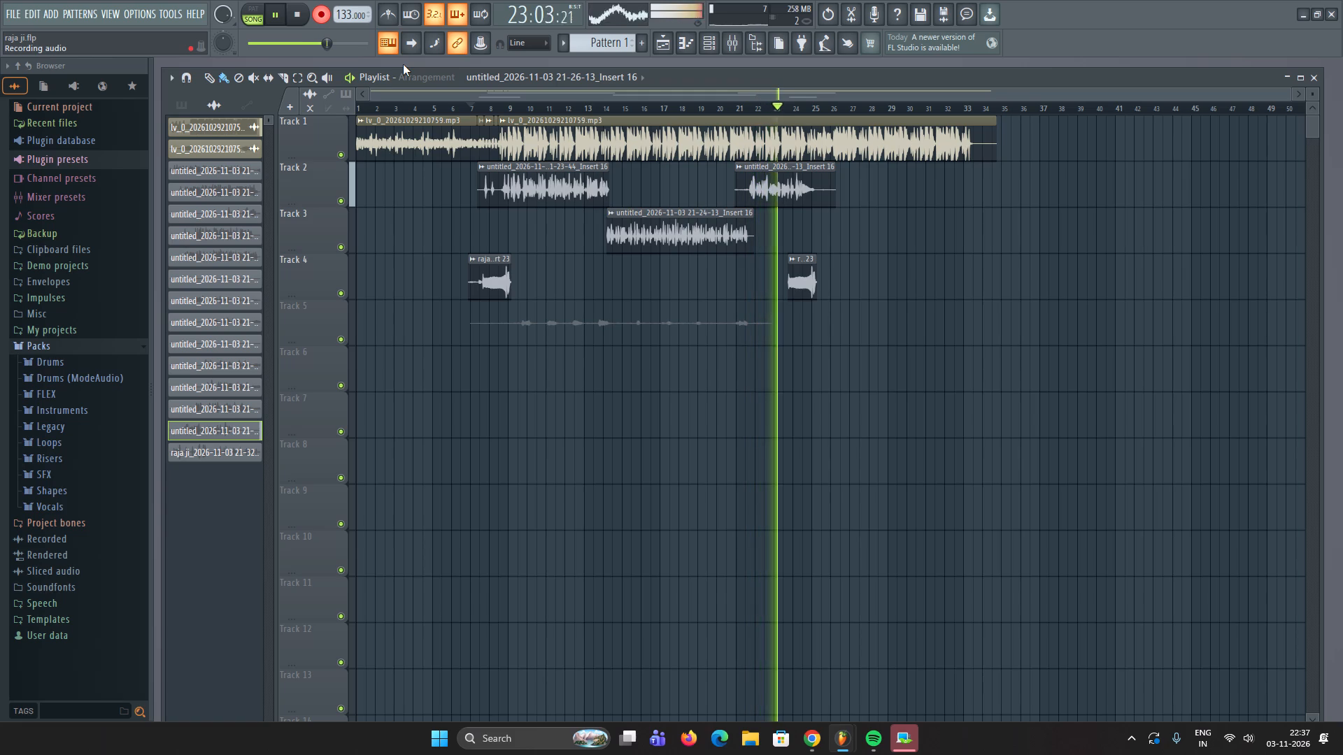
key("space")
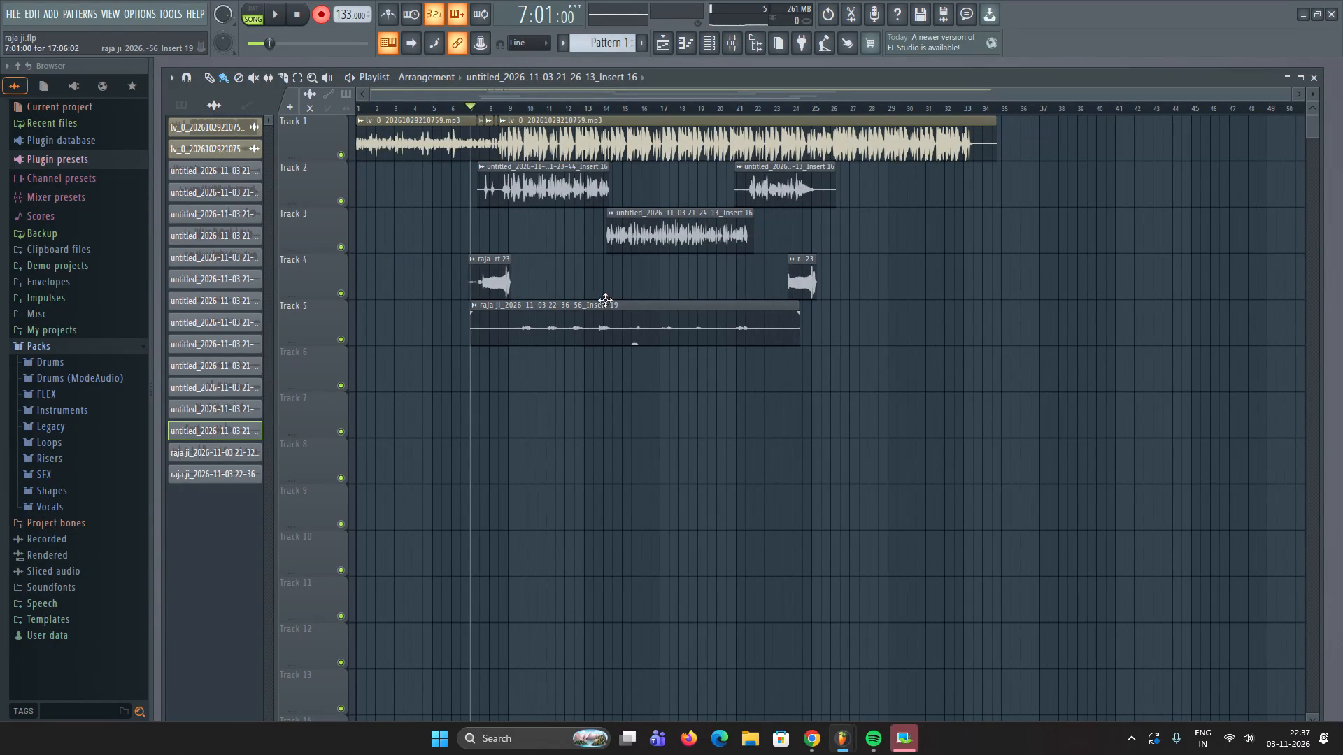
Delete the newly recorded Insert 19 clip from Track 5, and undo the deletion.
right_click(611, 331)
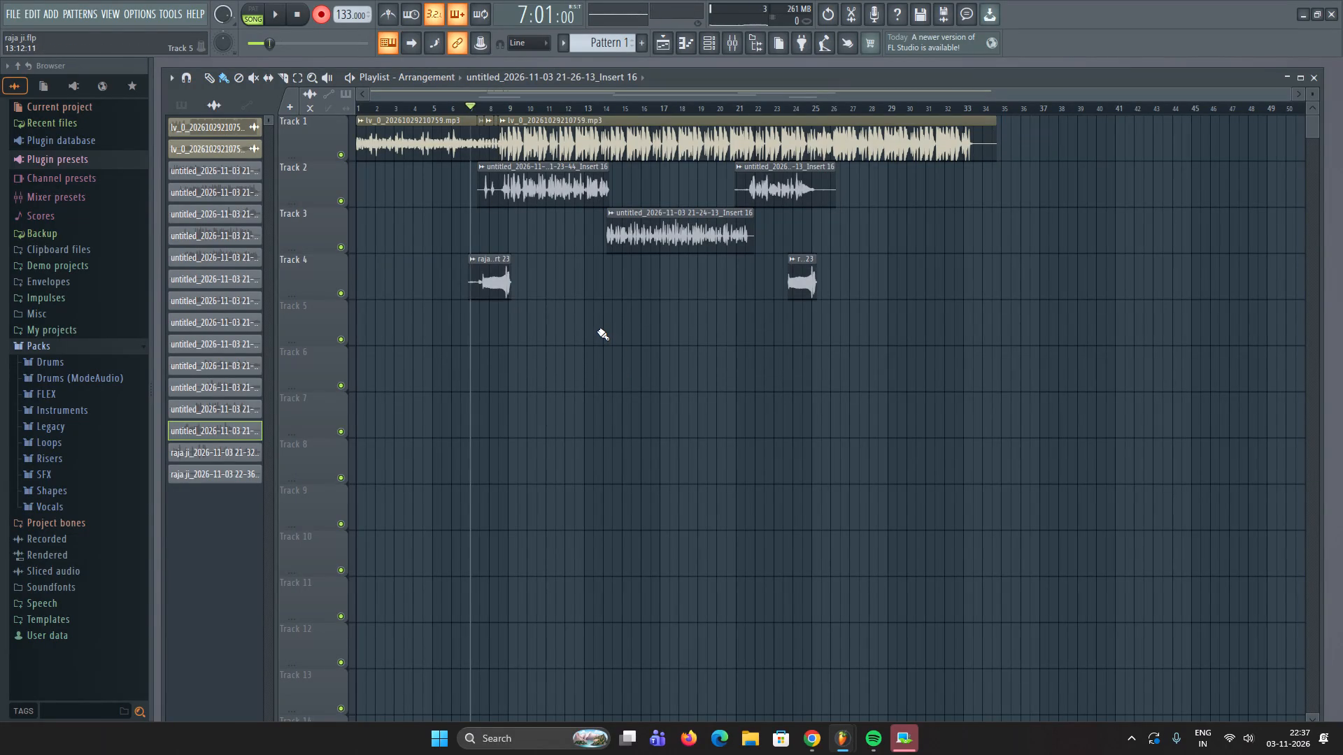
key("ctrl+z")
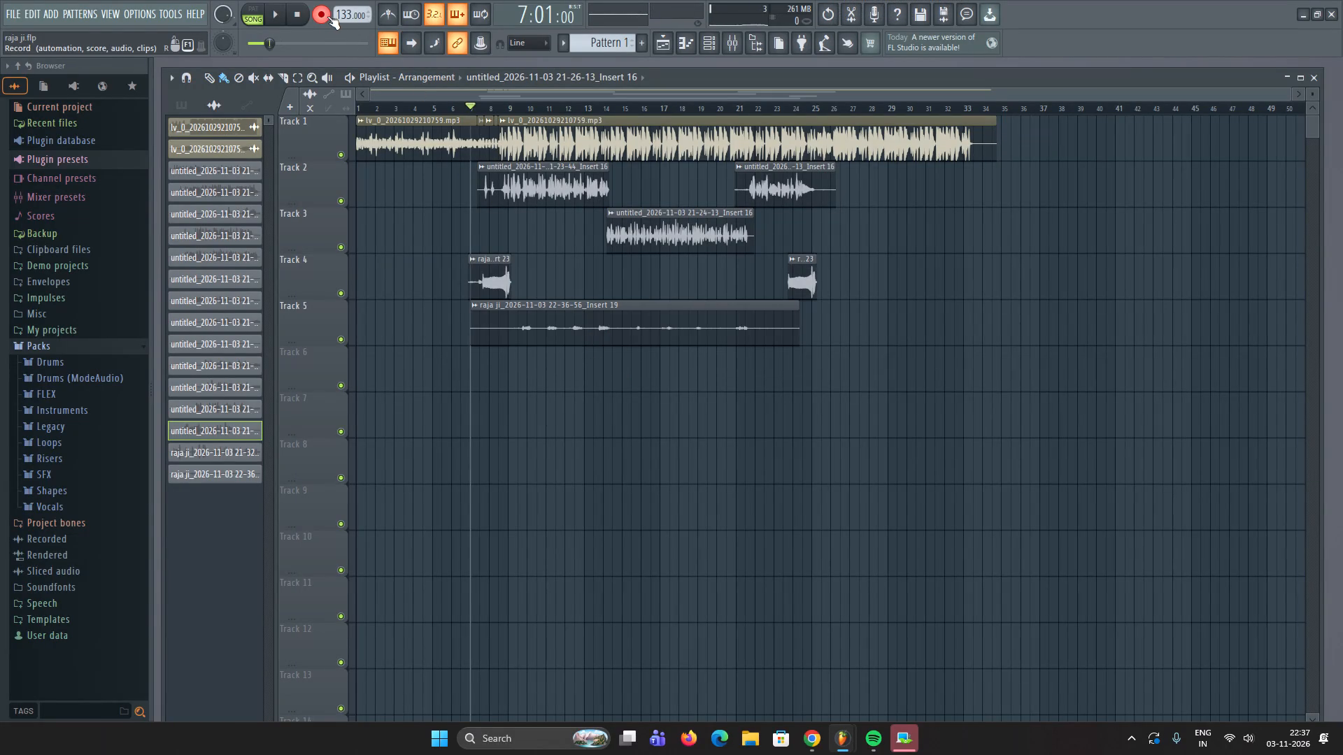
Turn off recording mode and play the new Track 5 take from bar 7.
left_click(320, 17)
key("space")
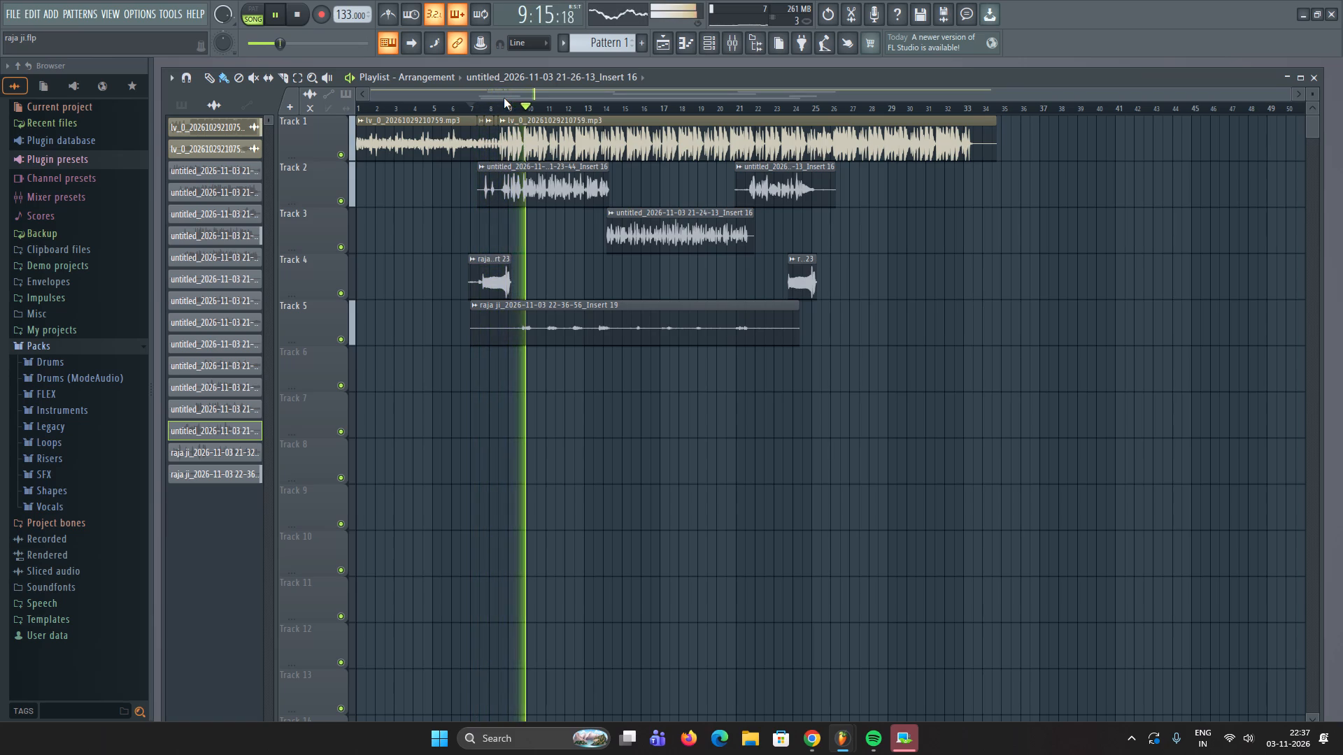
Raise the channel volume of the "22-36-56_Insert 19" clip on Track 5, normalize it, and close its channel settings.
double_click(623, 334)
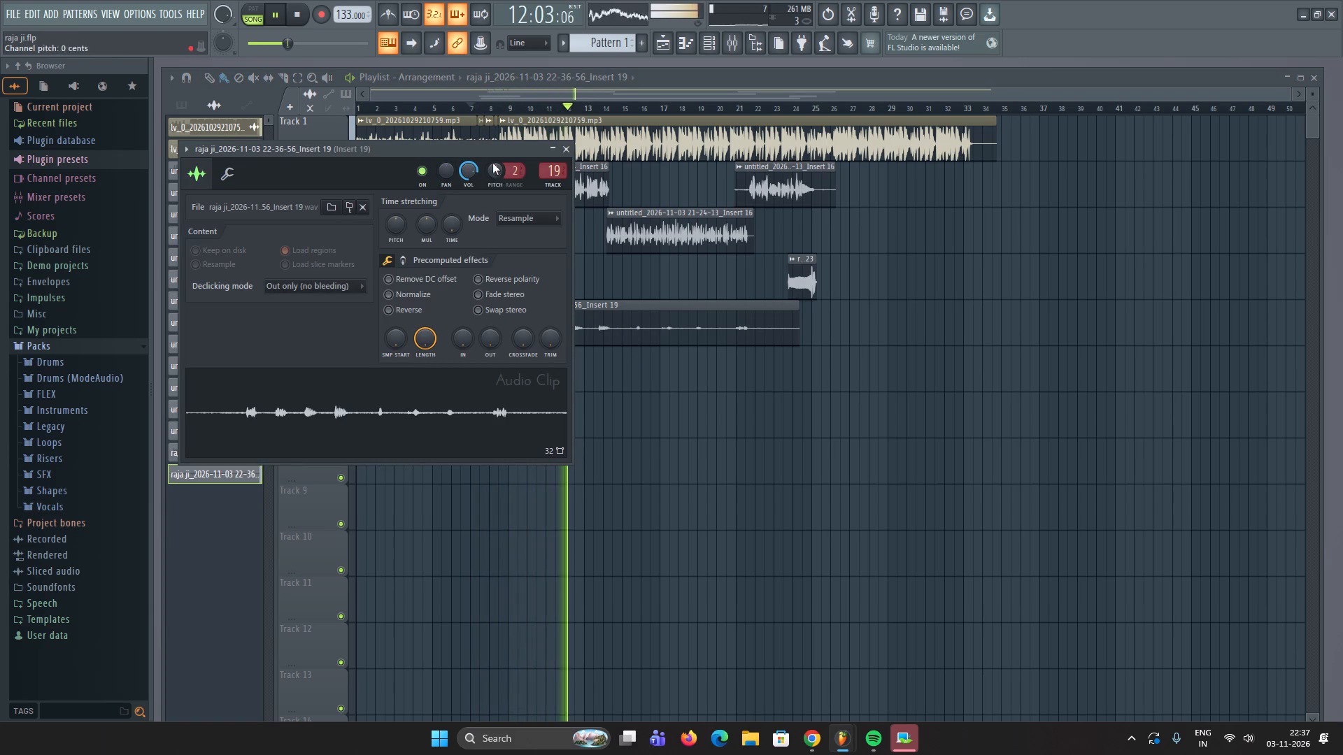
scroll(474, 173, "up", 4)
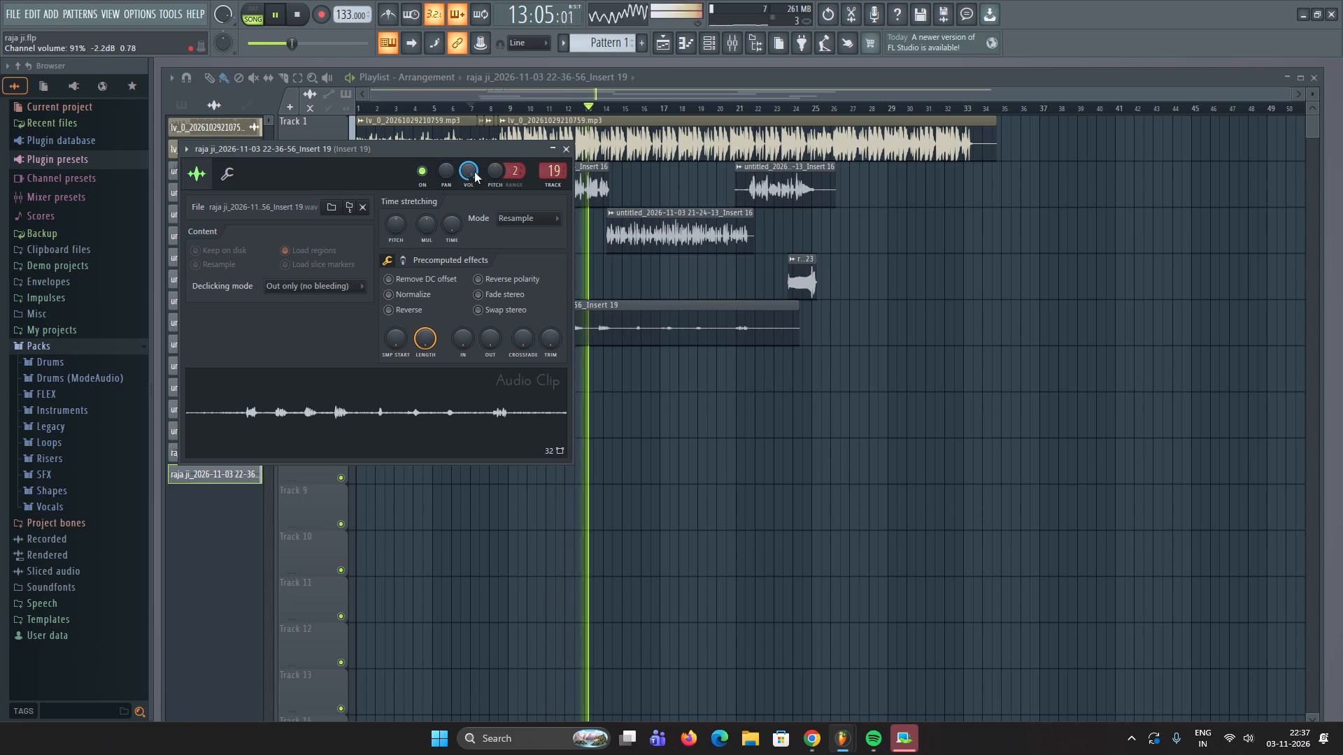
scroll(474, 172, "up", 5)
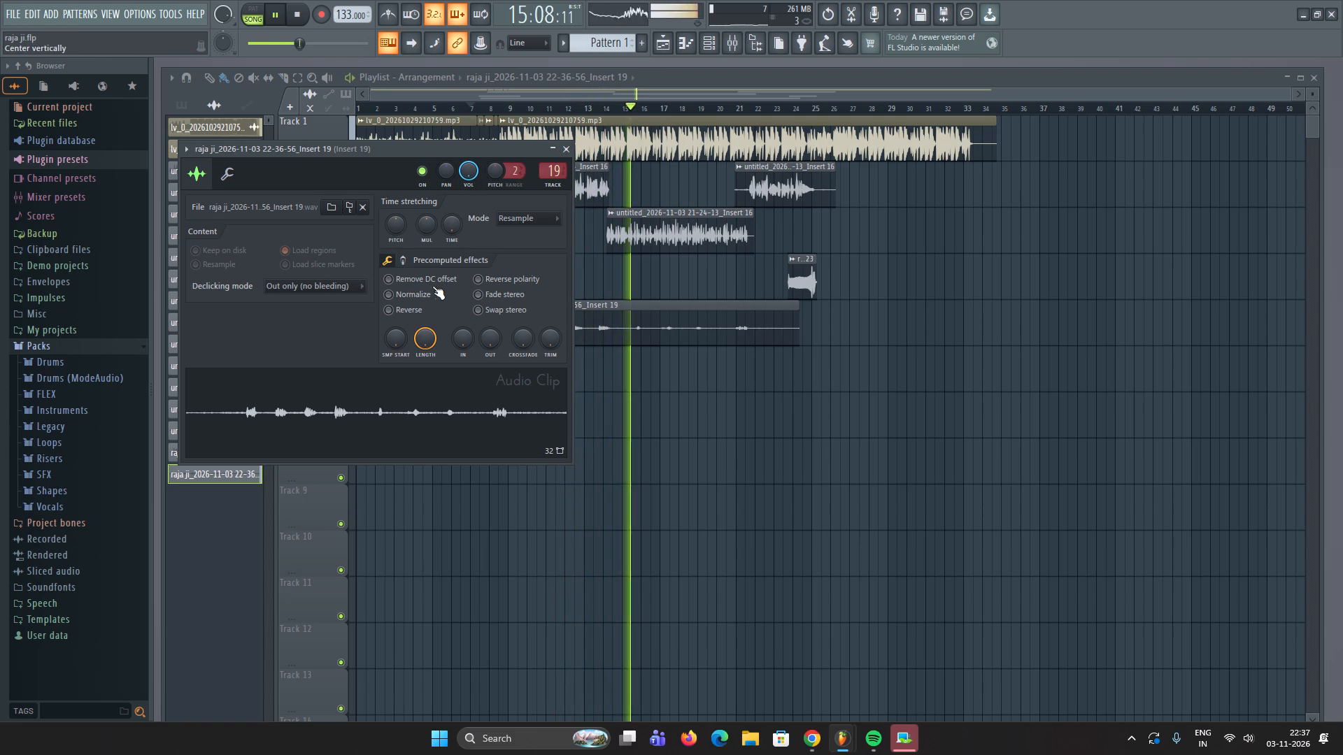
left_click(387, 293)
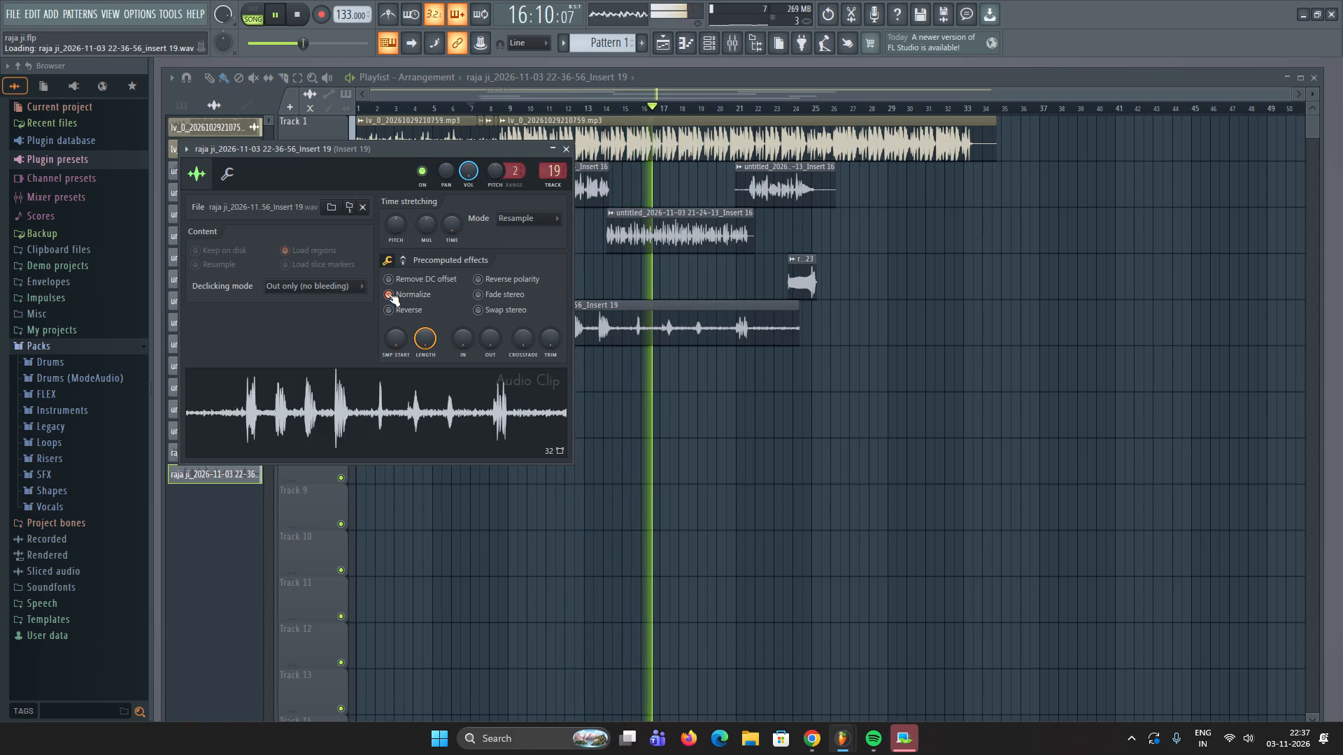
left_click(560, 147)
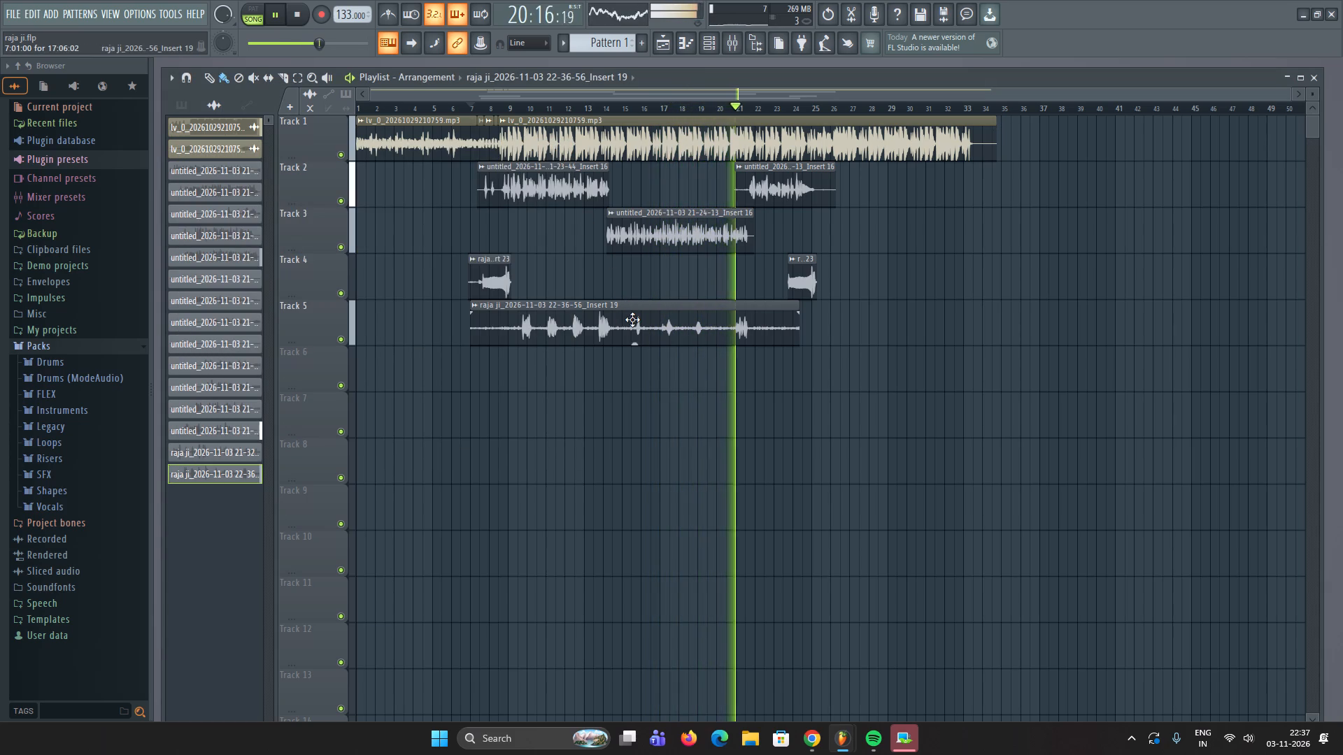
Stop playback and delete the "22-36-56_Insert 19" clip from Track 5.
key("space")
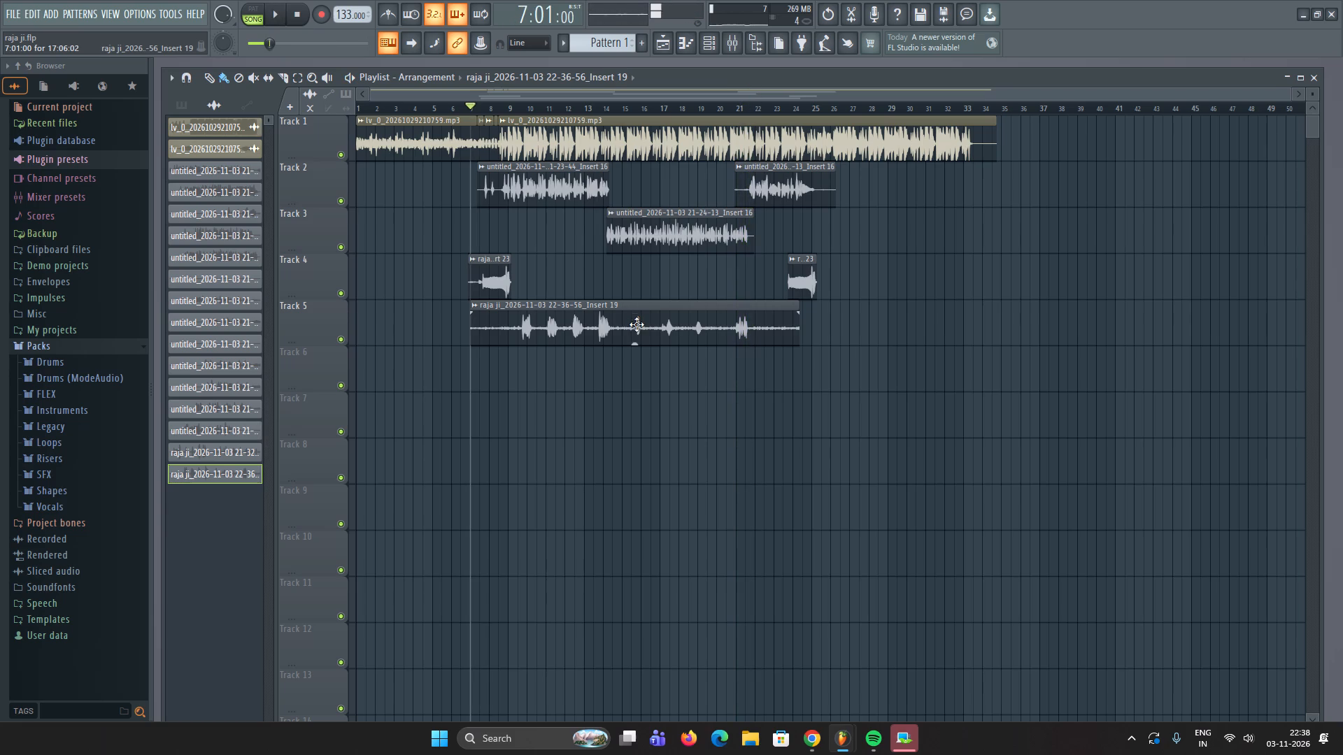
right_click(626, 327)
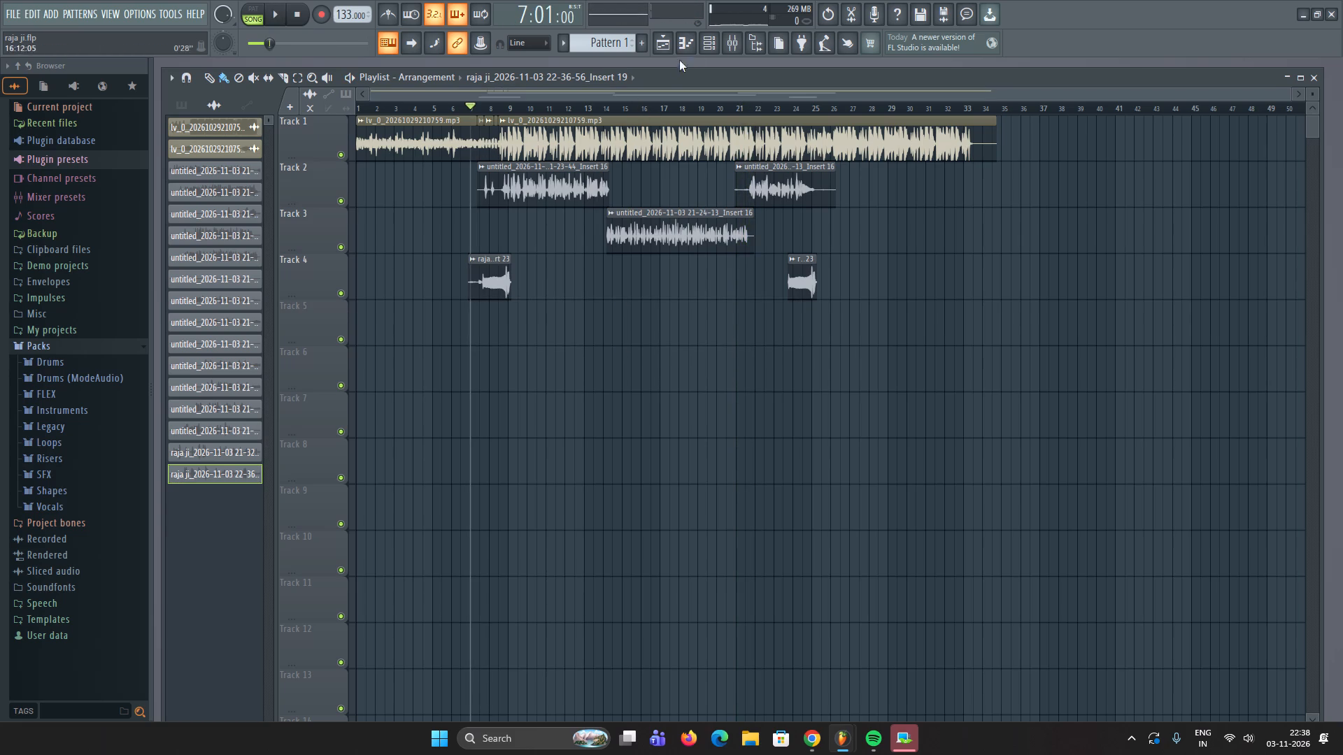
Set the audio input of the empty mixer track Insert 27 to mono In 1.
left_click(702, 39)
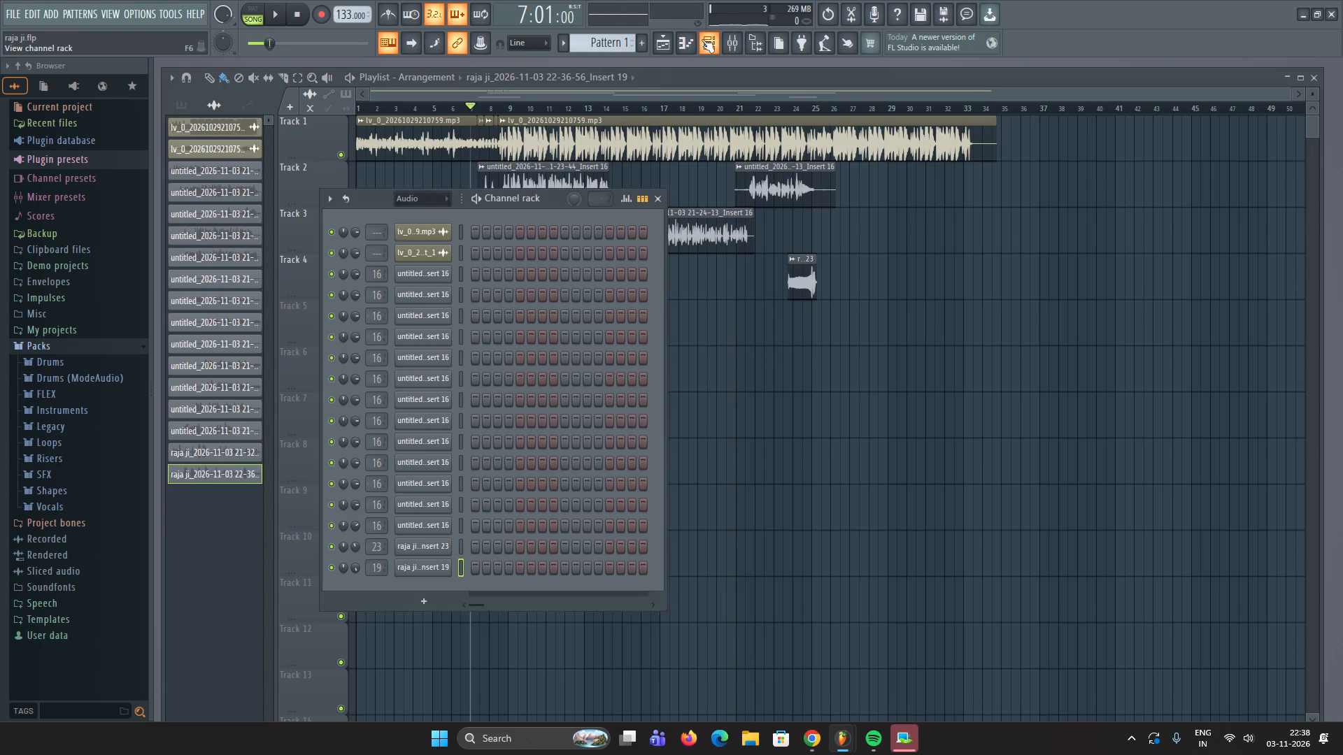
left_click(702, 39)
left_click(723, 40)
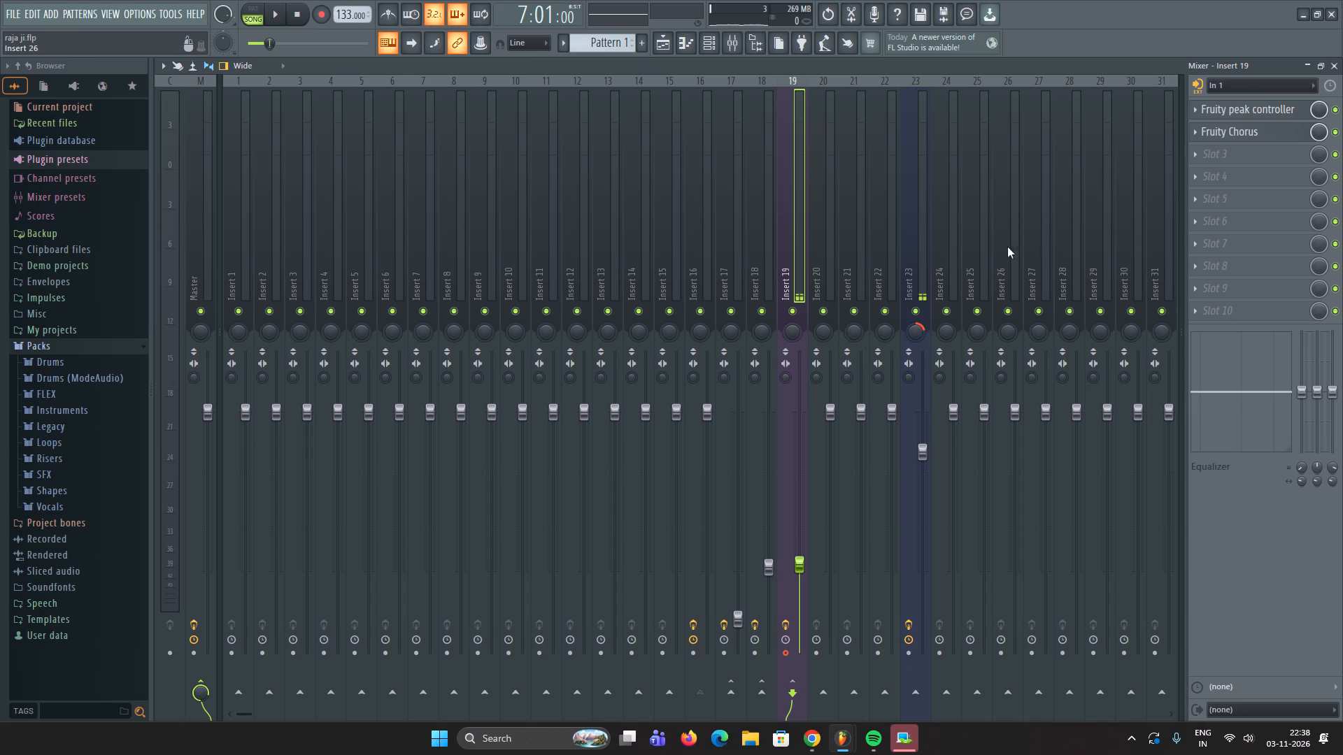
left_click(1033, 250)
left_click(1225, 82)
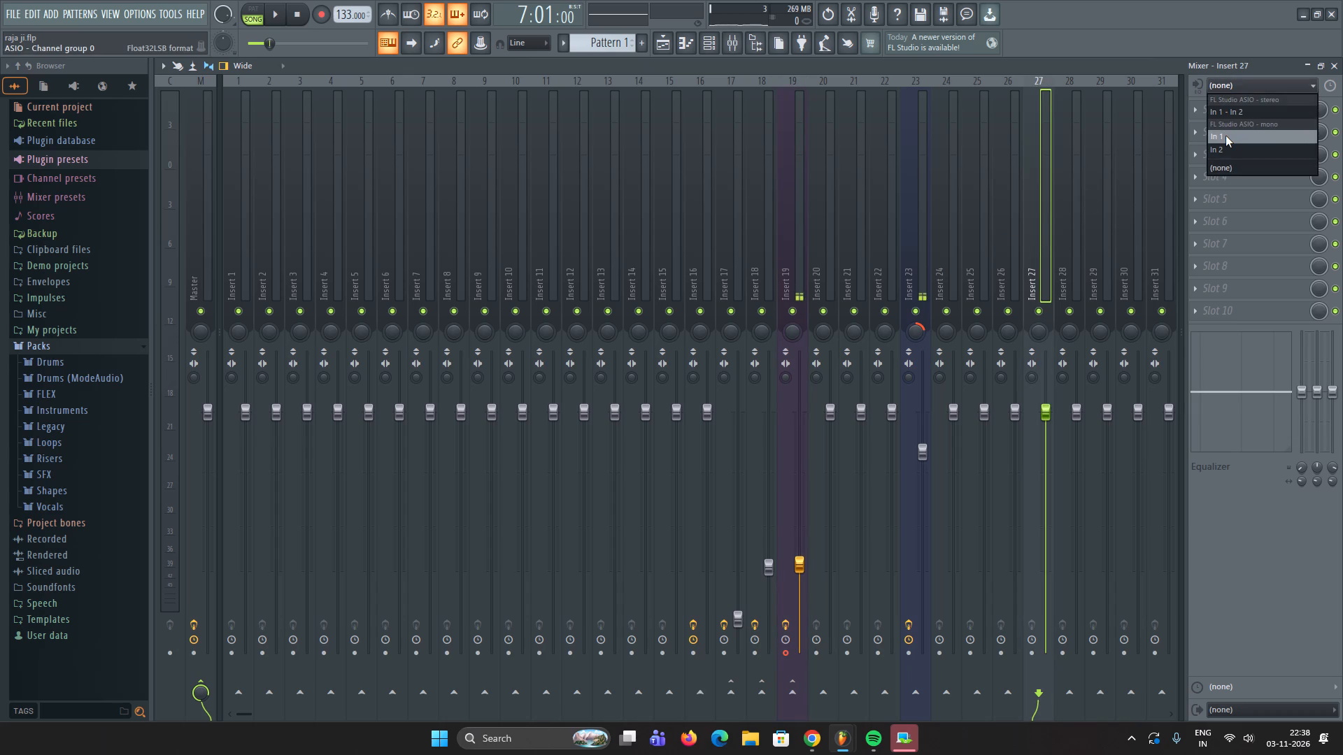
left_click(1225, 136)
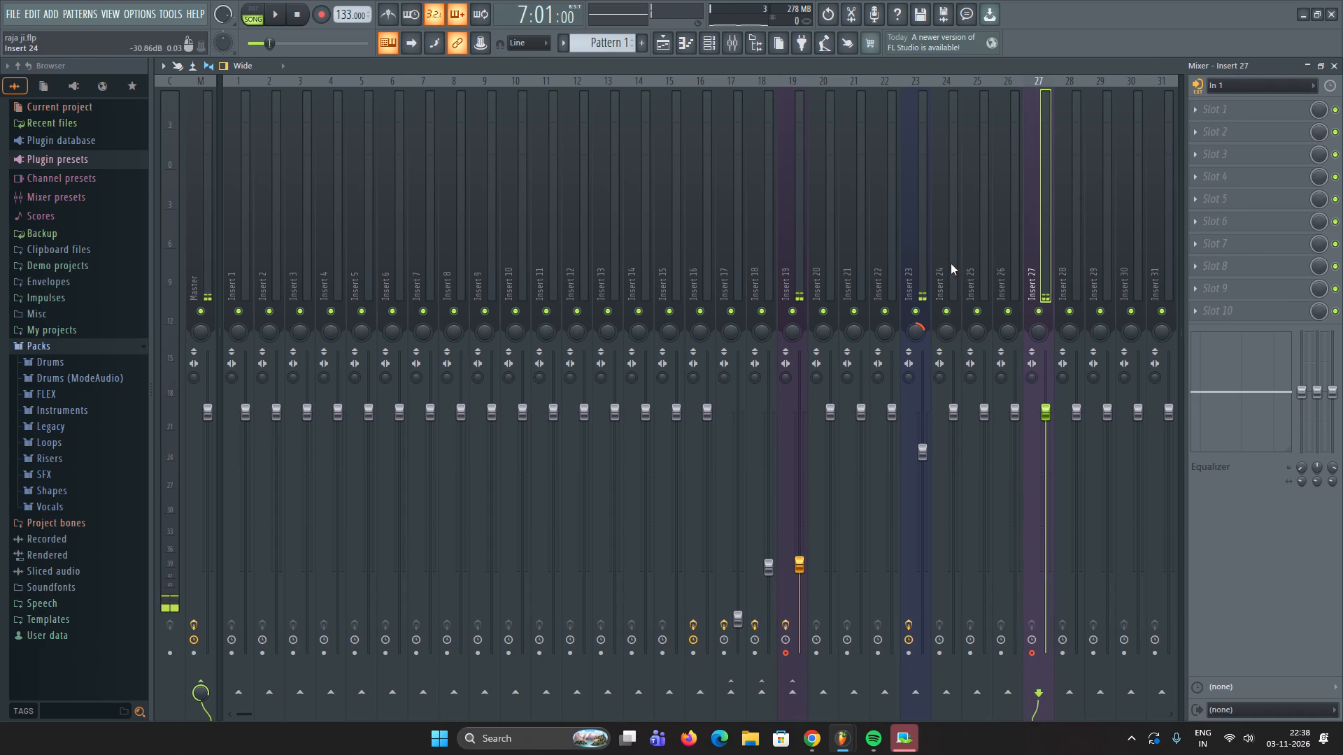
Check the audio input source assigned to Insert 23 and hide the mixer.
left_click(915, 273)
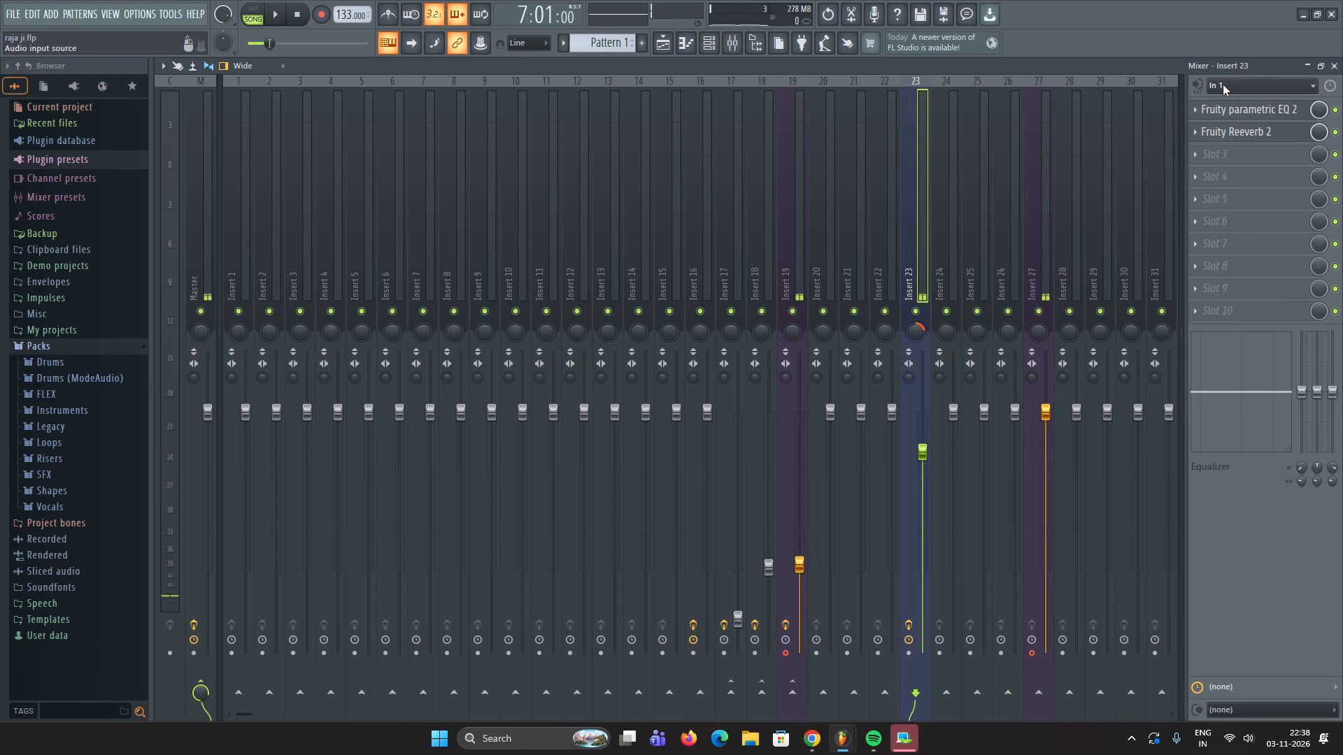
left_click(1223, 85)
left_click(1223, 85)
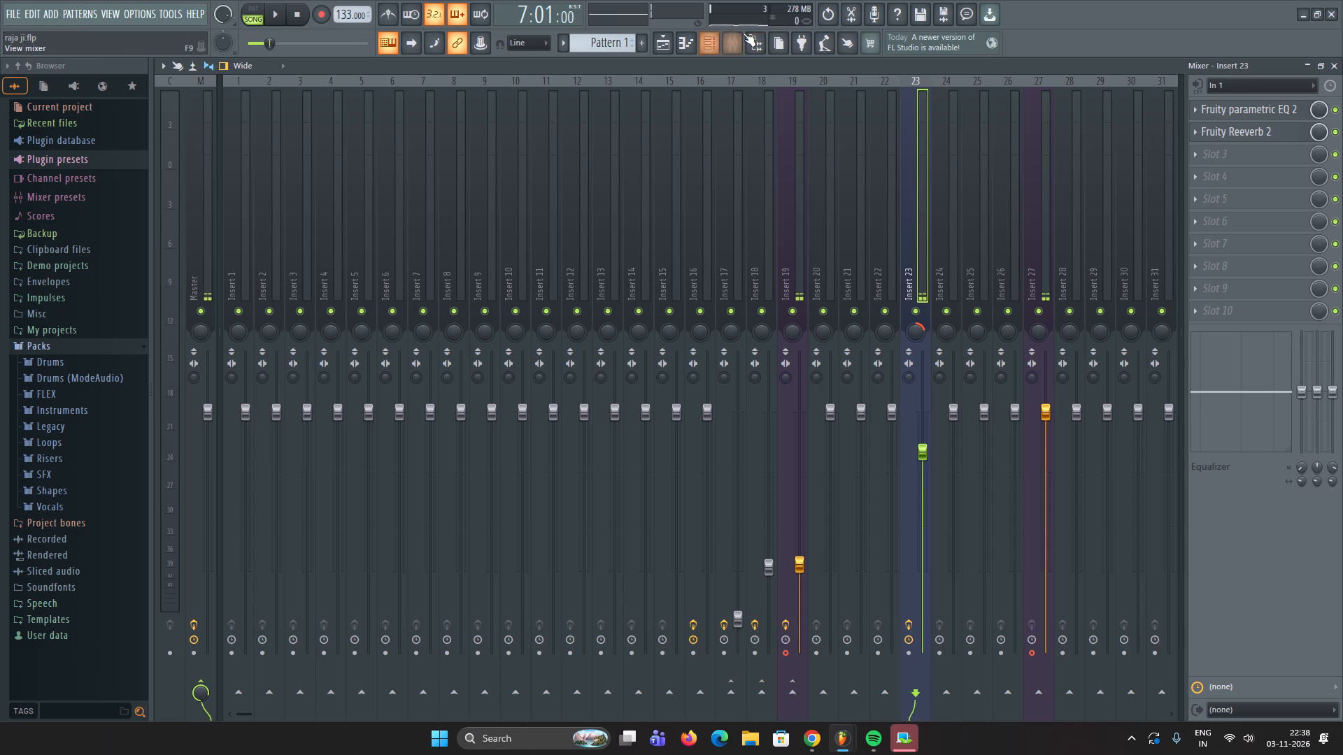
left_click(731, 41)
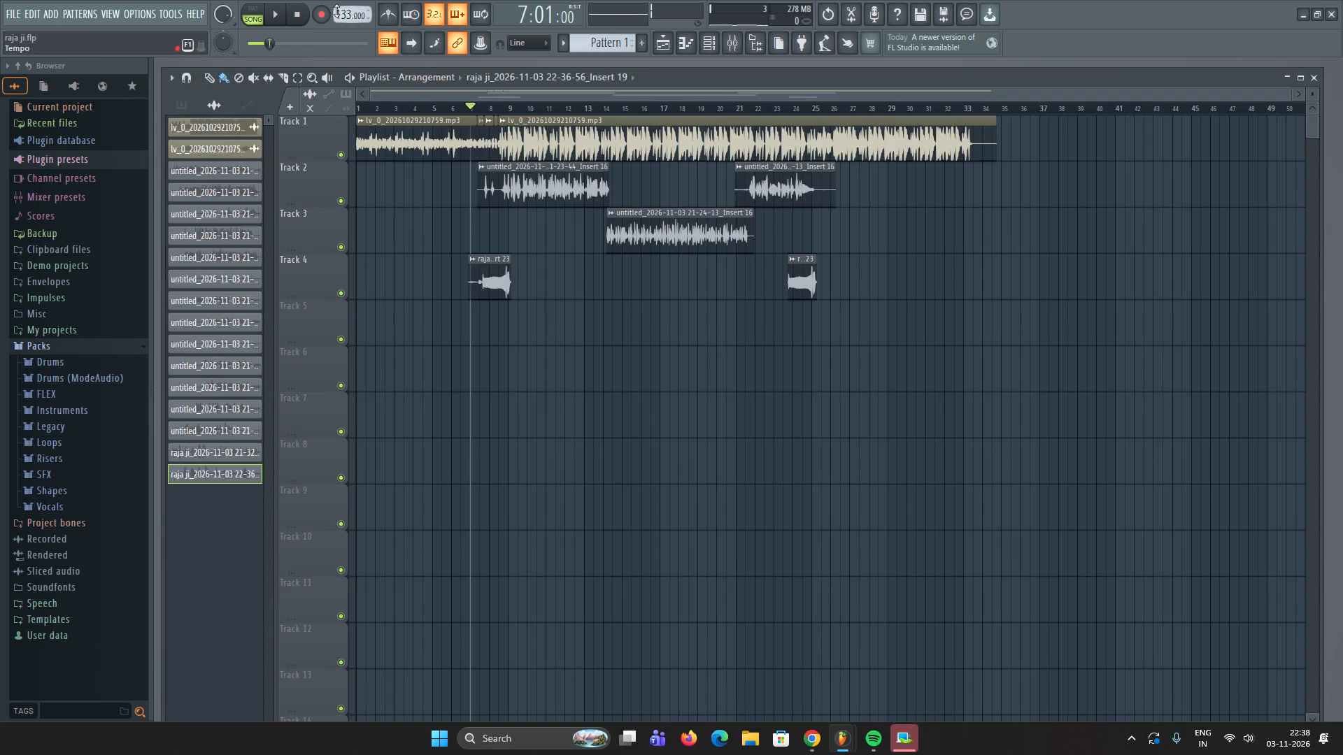
Turn on recording mode and start recording a new take from bar 7.
left_click(328, 10)
key("space")
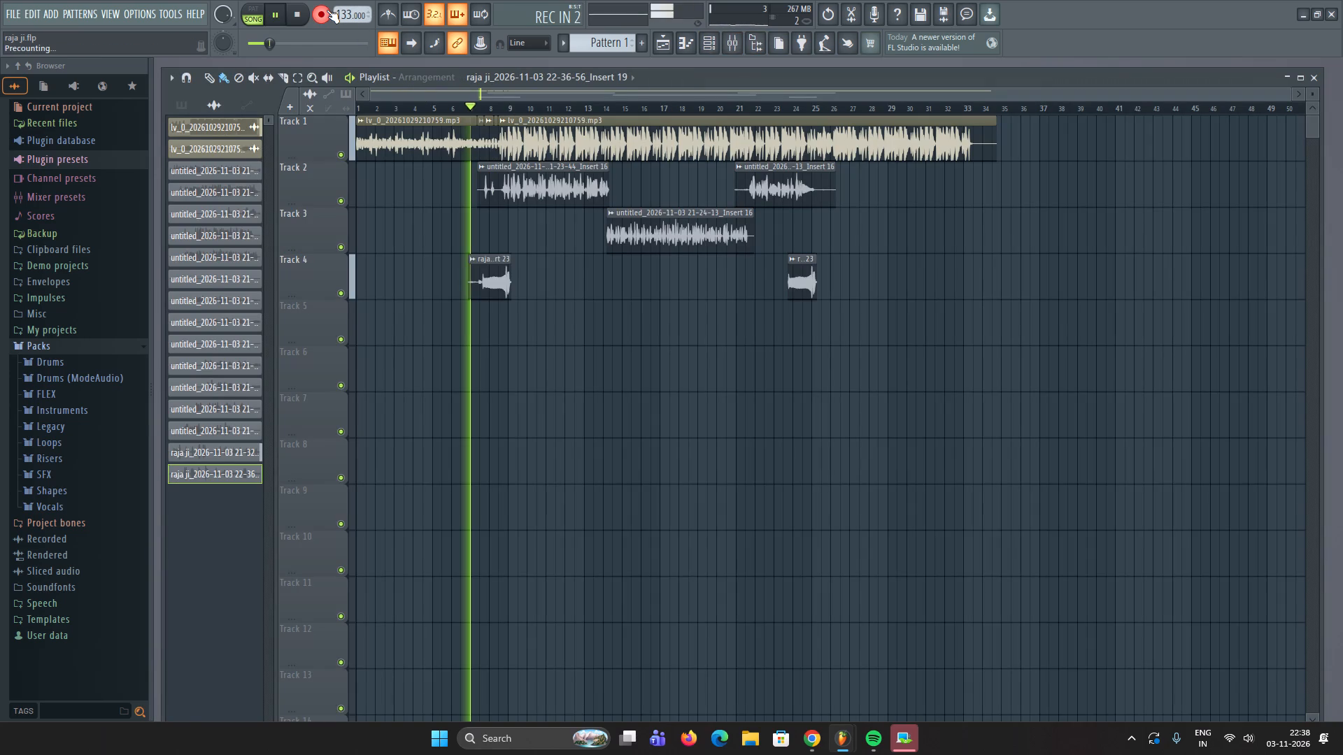
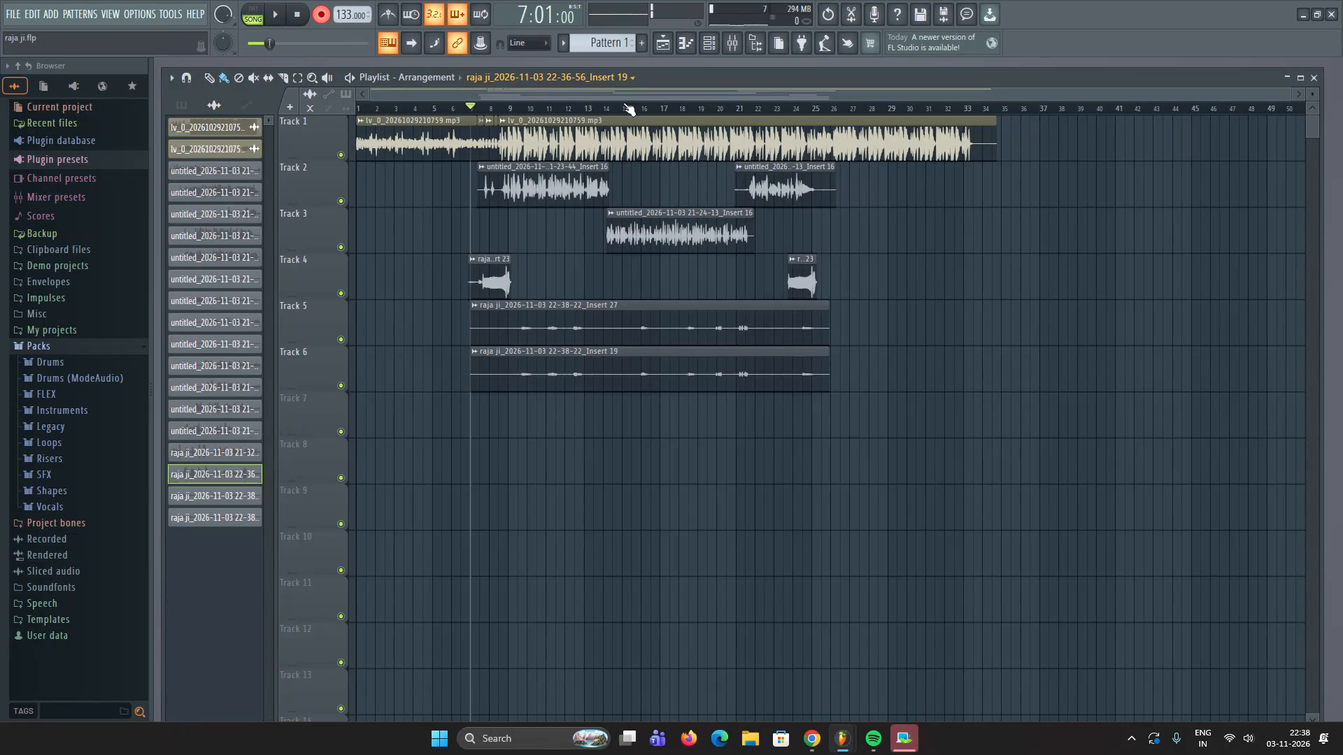
Delete the "22-38-22_Insert 27" clip from Track 5.
right_click(570, 325)
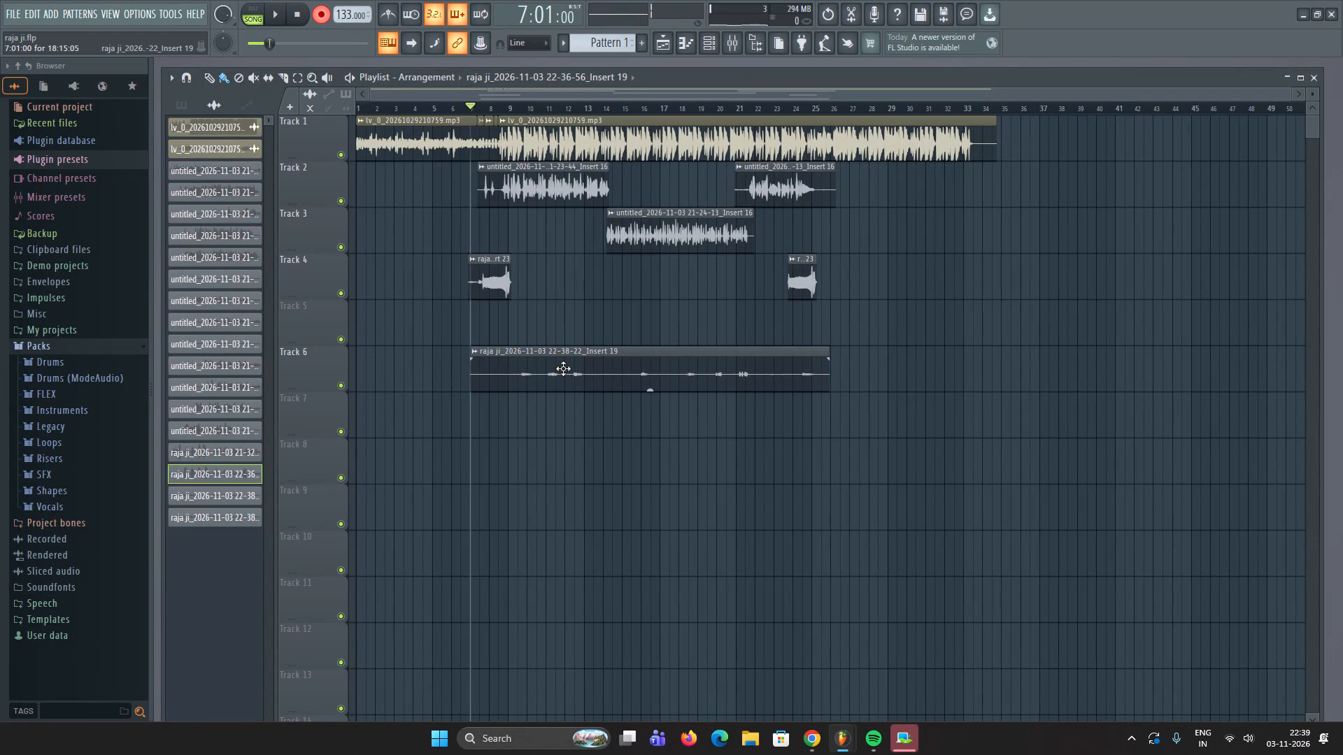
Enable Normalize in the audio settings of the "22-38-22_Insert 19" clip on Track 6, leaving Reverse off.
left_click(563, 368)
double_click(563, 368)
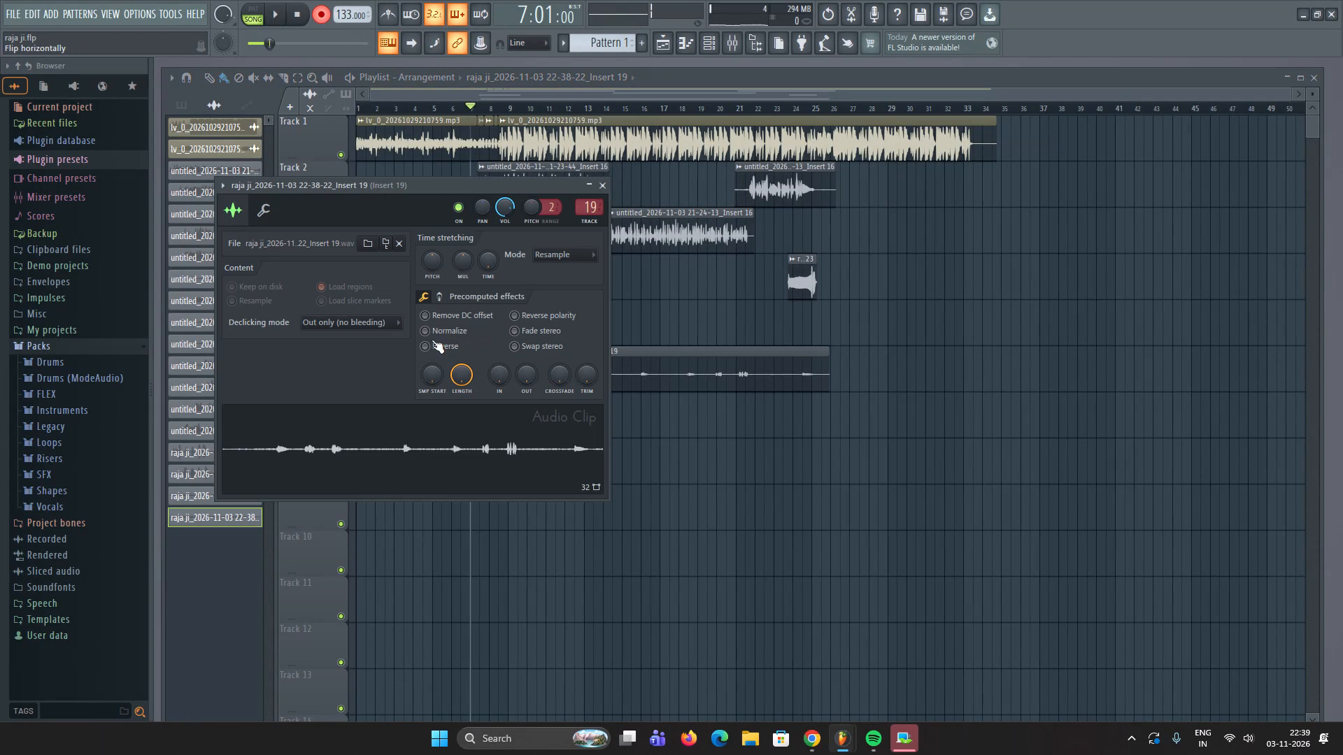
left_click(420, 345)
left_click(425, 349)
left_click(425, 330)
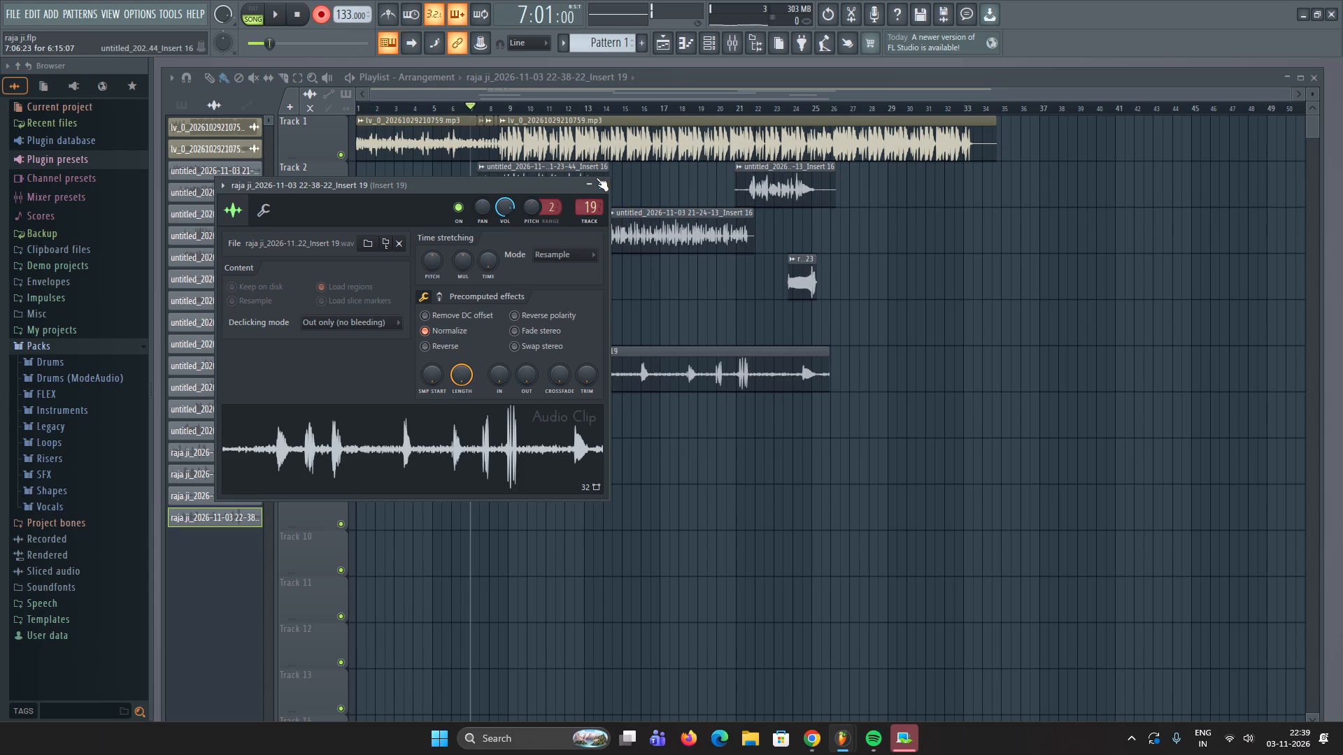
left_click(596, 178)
Turn off recording mode and play the arrangement from bar 7.
key("space")
key("space")
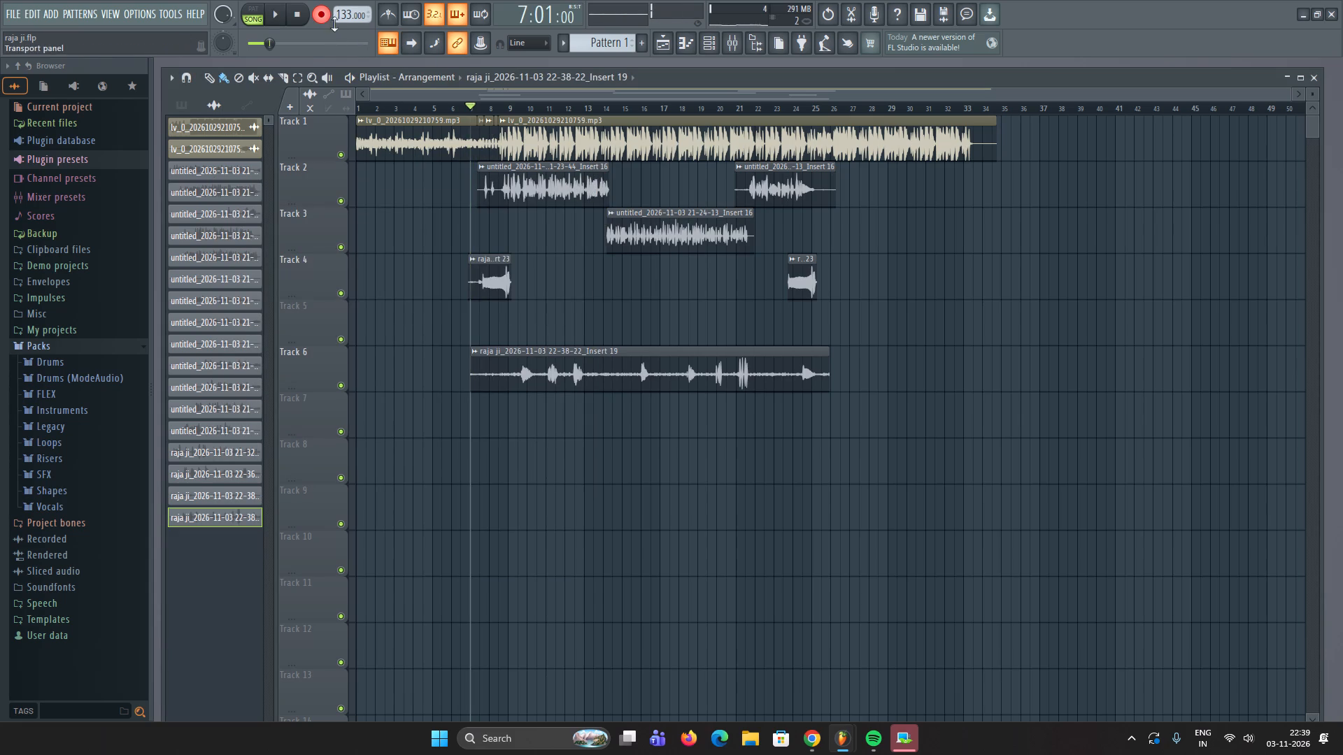
left_click(322, 13)
key("space")
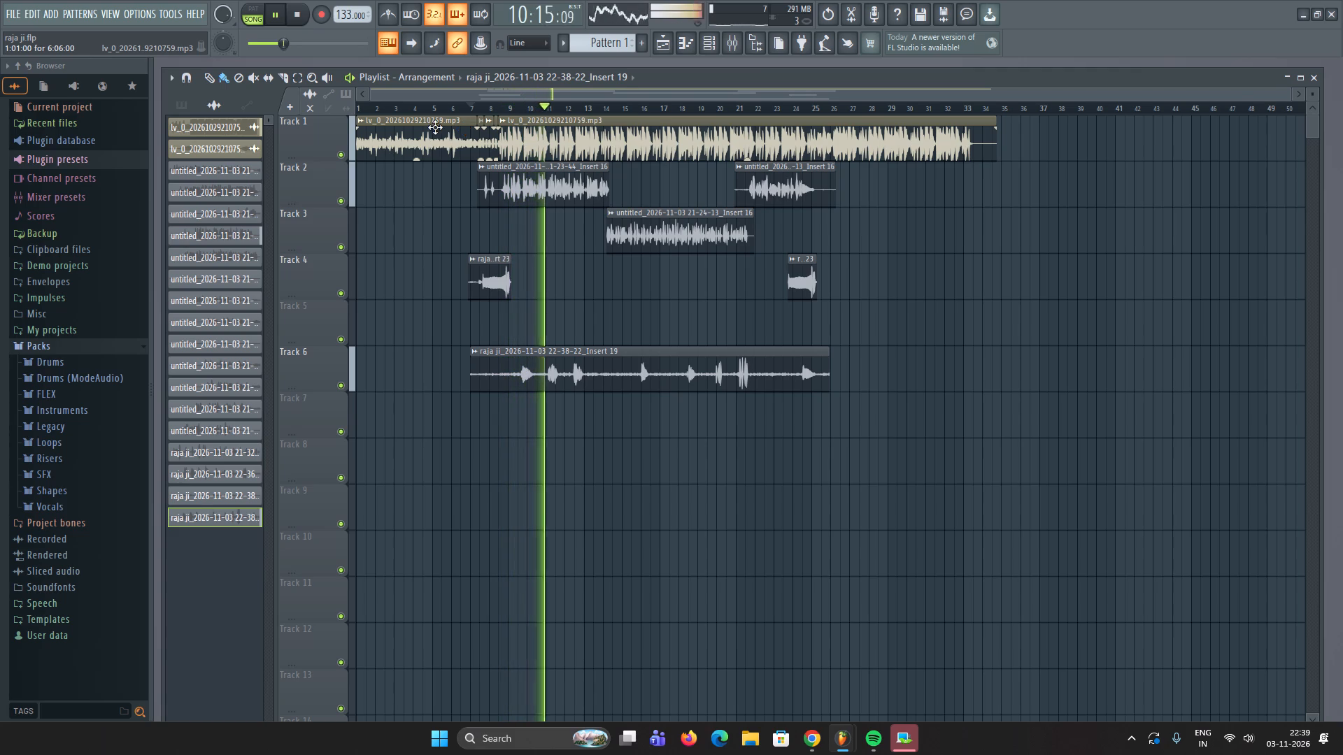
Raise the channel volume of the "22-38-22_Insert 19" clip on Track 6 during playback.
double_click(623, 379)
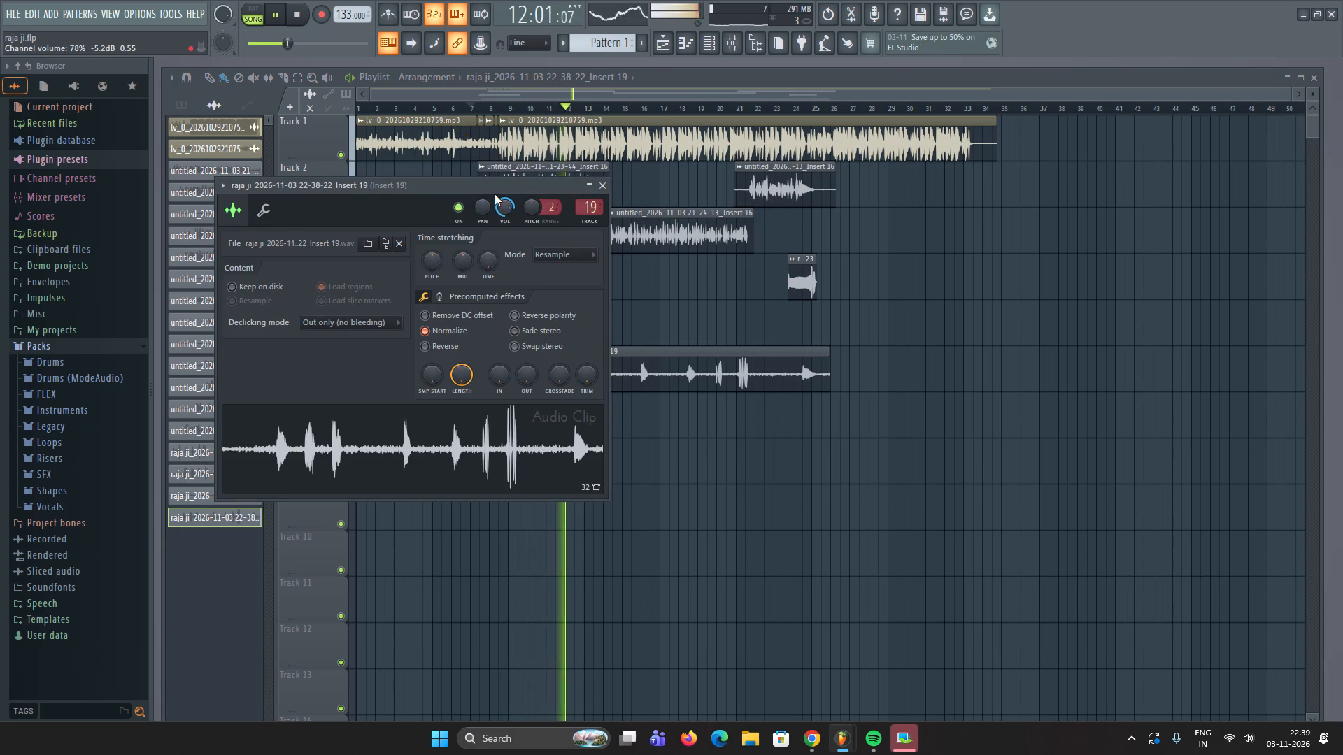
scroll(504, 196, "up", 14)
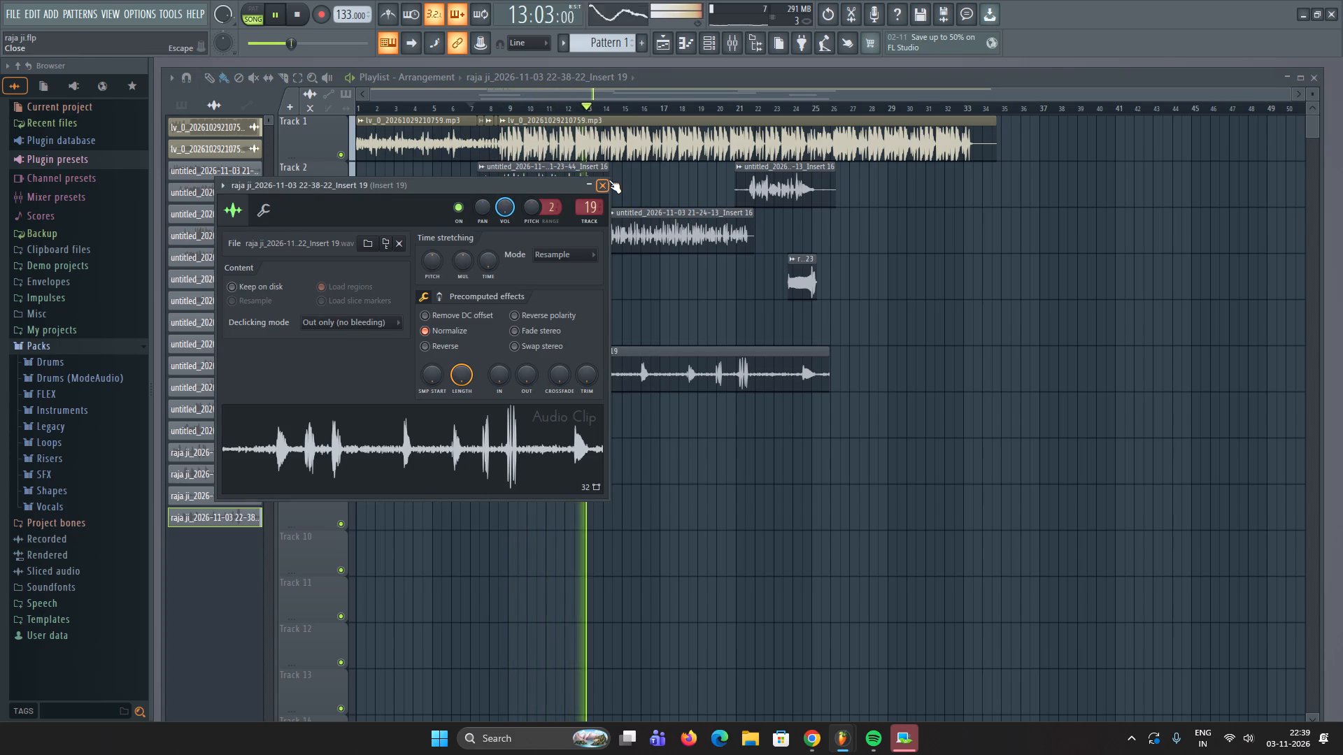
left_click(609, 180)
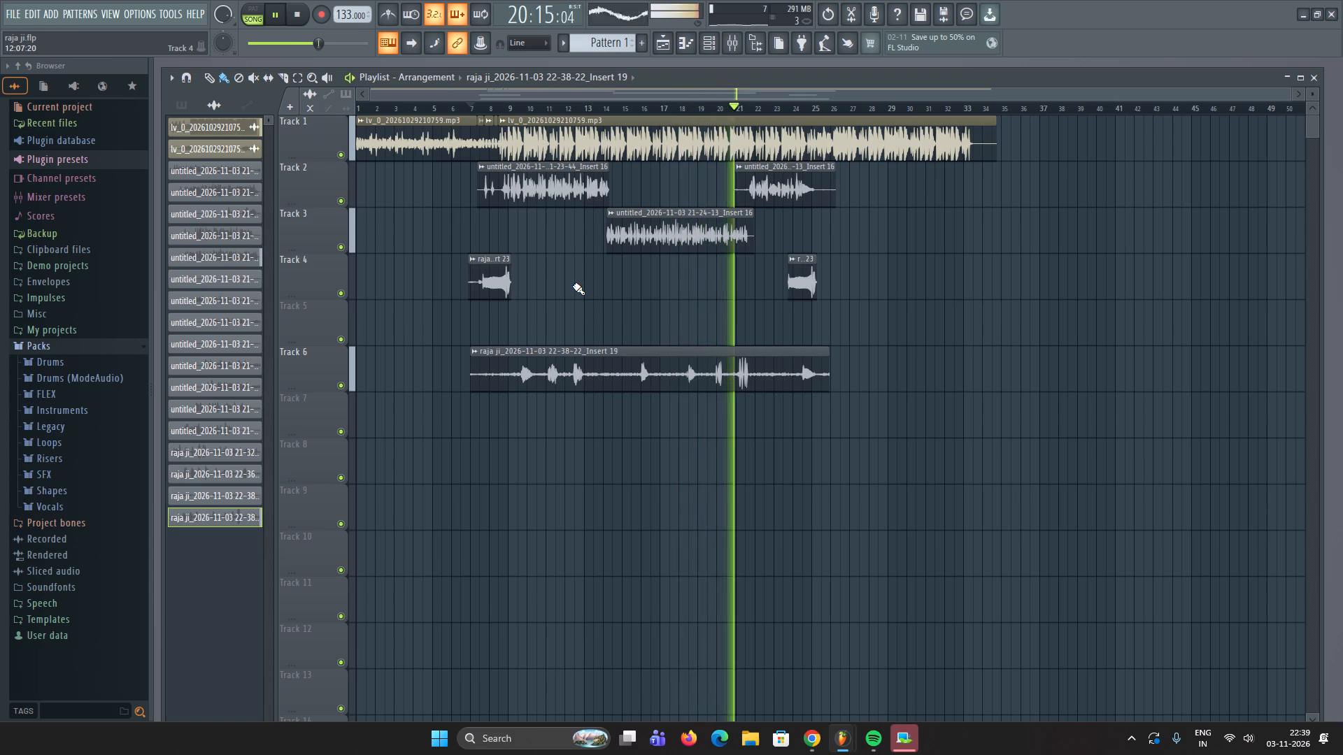
Delete the "22-38-22_Insert 19" clip from Track 6.
right_click(611, 369)
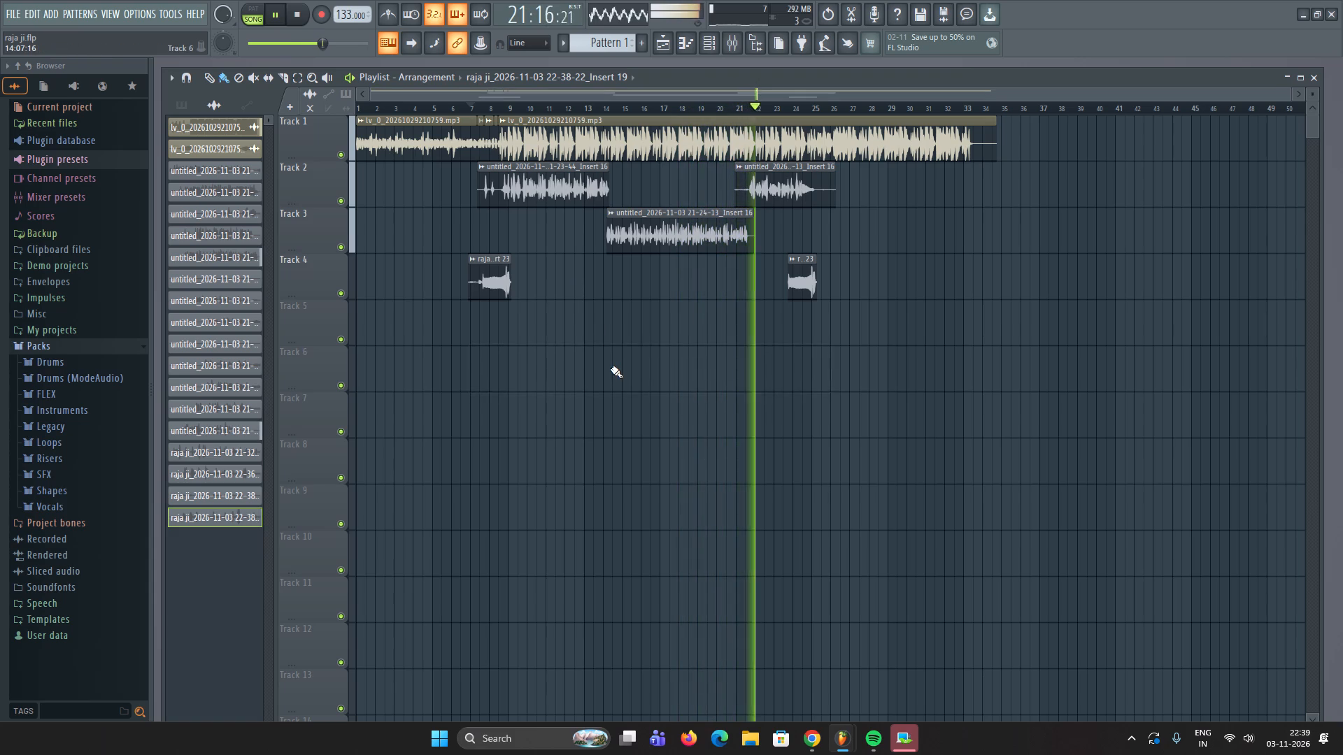
Play from bar 5 and add a fade-in of about 2.26 seconds to the second Track 2 clip, near bar 21.
left_click(434, 106)
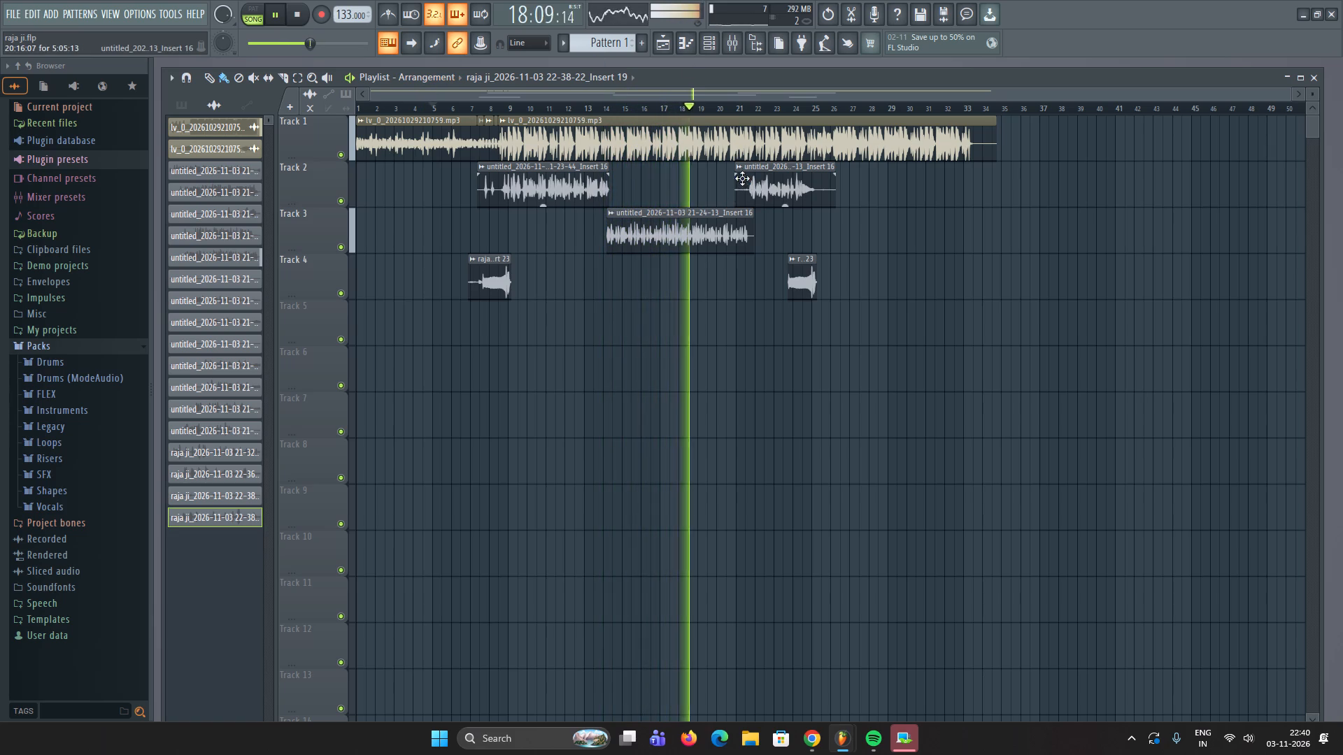
left_click_drag(739, 175, 762, 175)
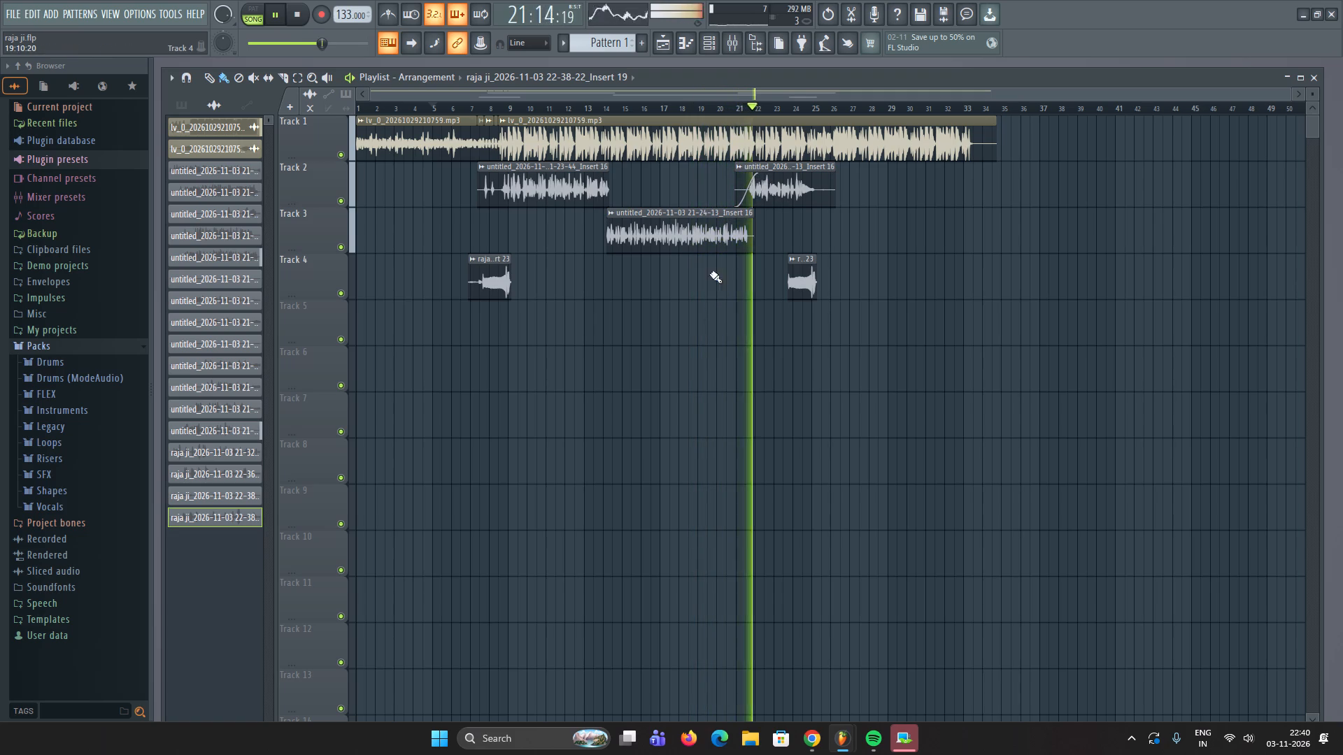
left_click(764, 178)
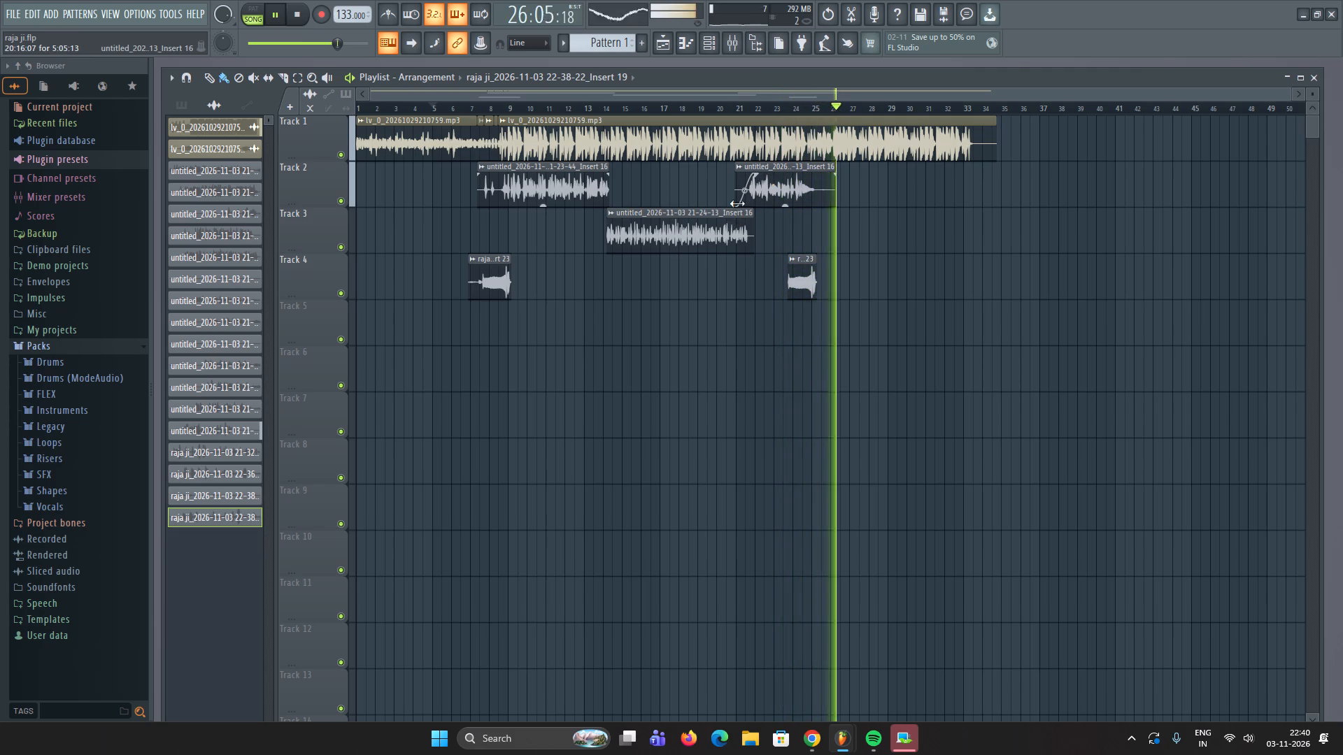
Replay the section around bars 22 to 23 several times to check the faded vocal, and stop playback.
left_click(778, 110)
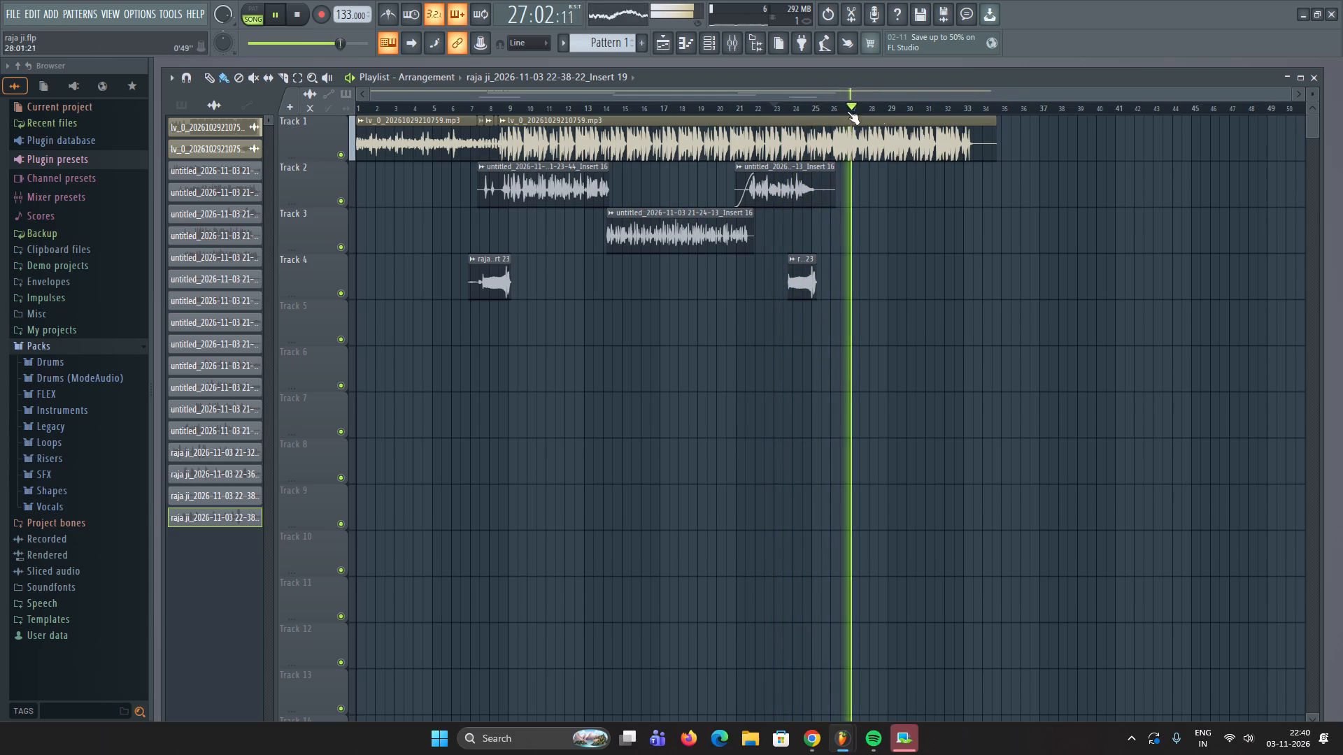
left_click(785, 104)
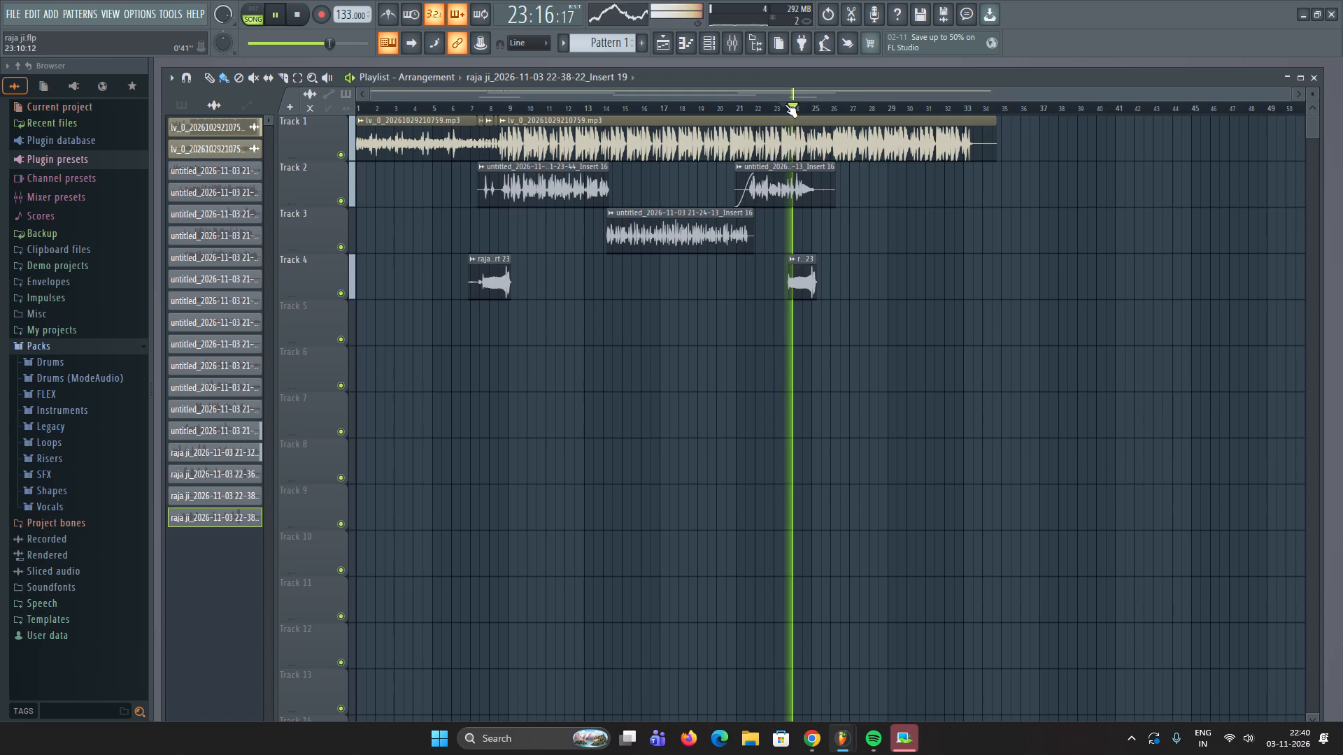
left_click(785, 104)
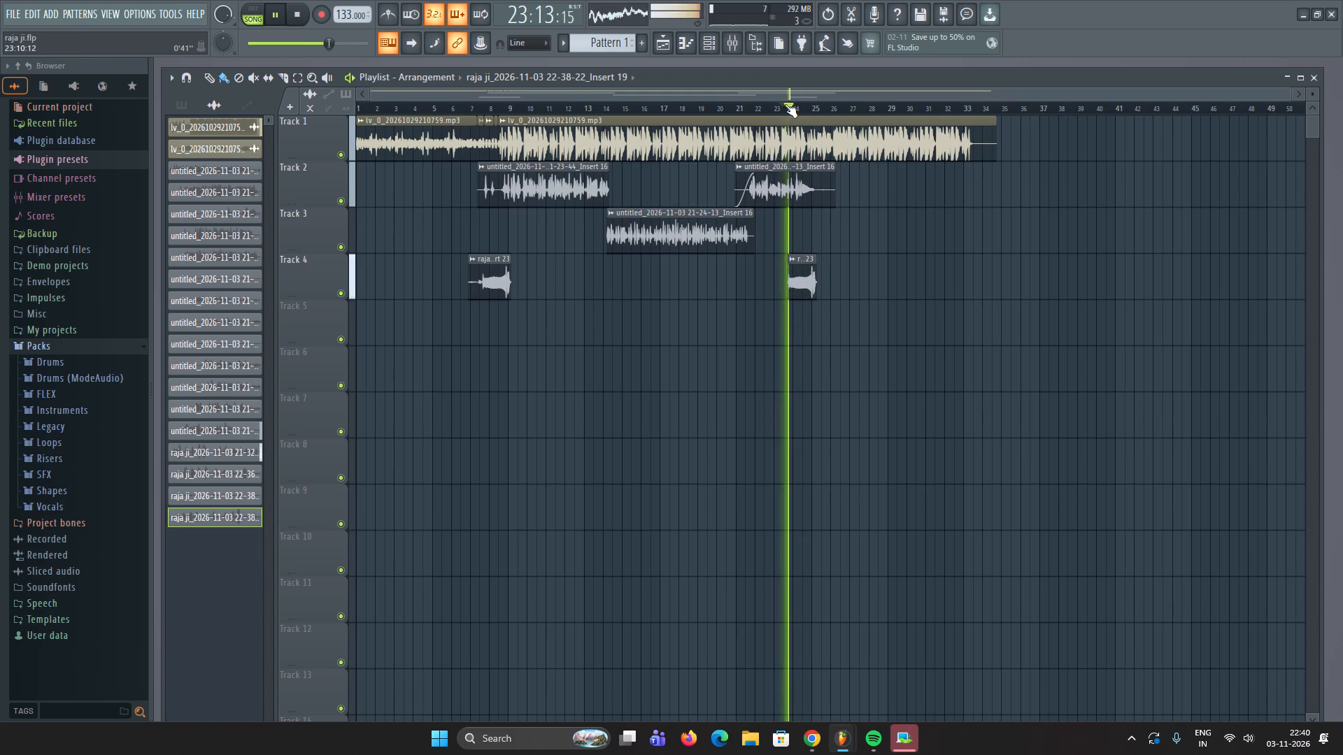
left_click(785, 104)
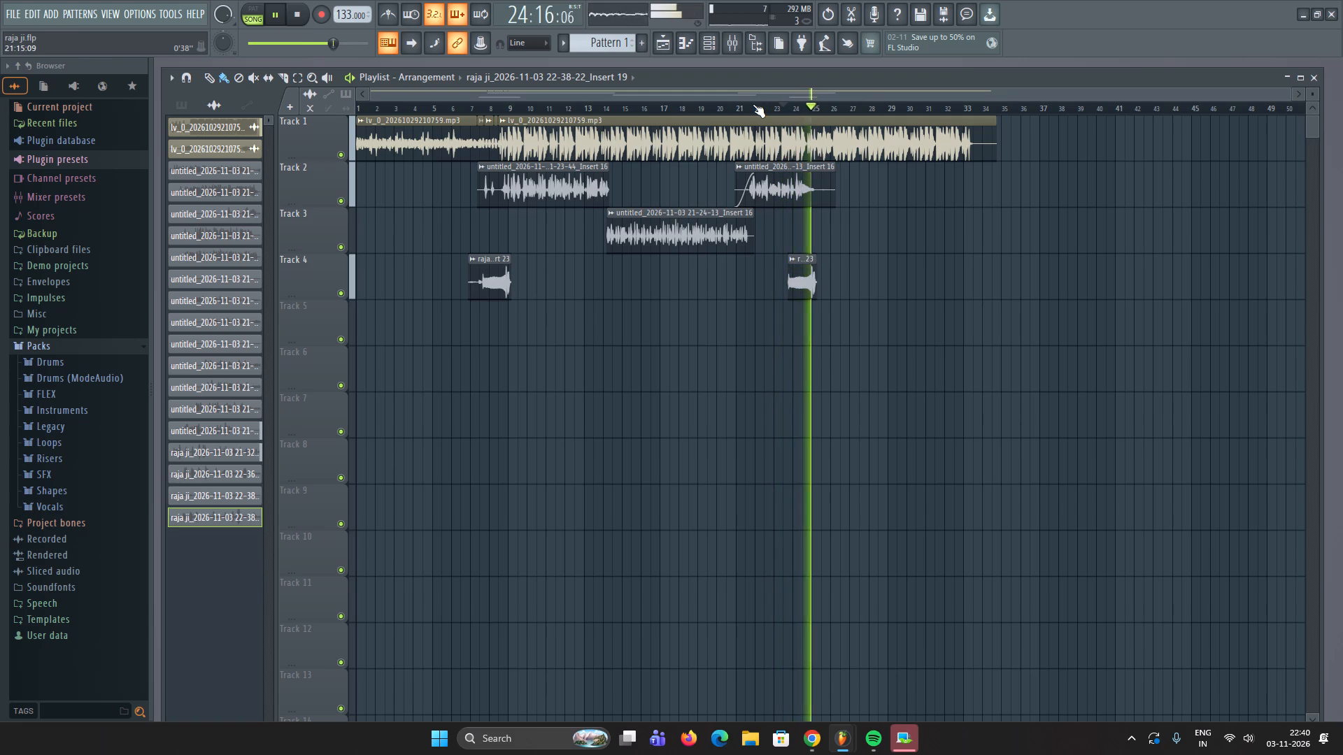
left_click(753, 104)
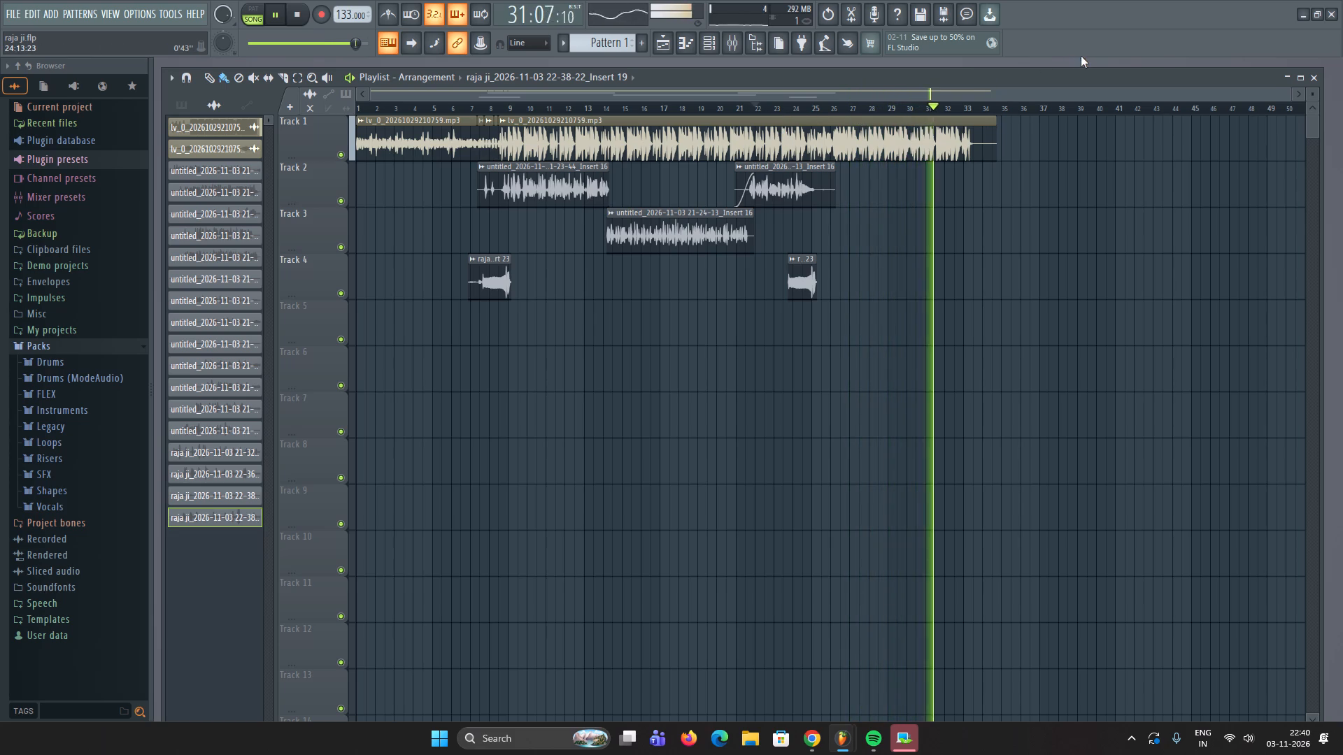
key("space")
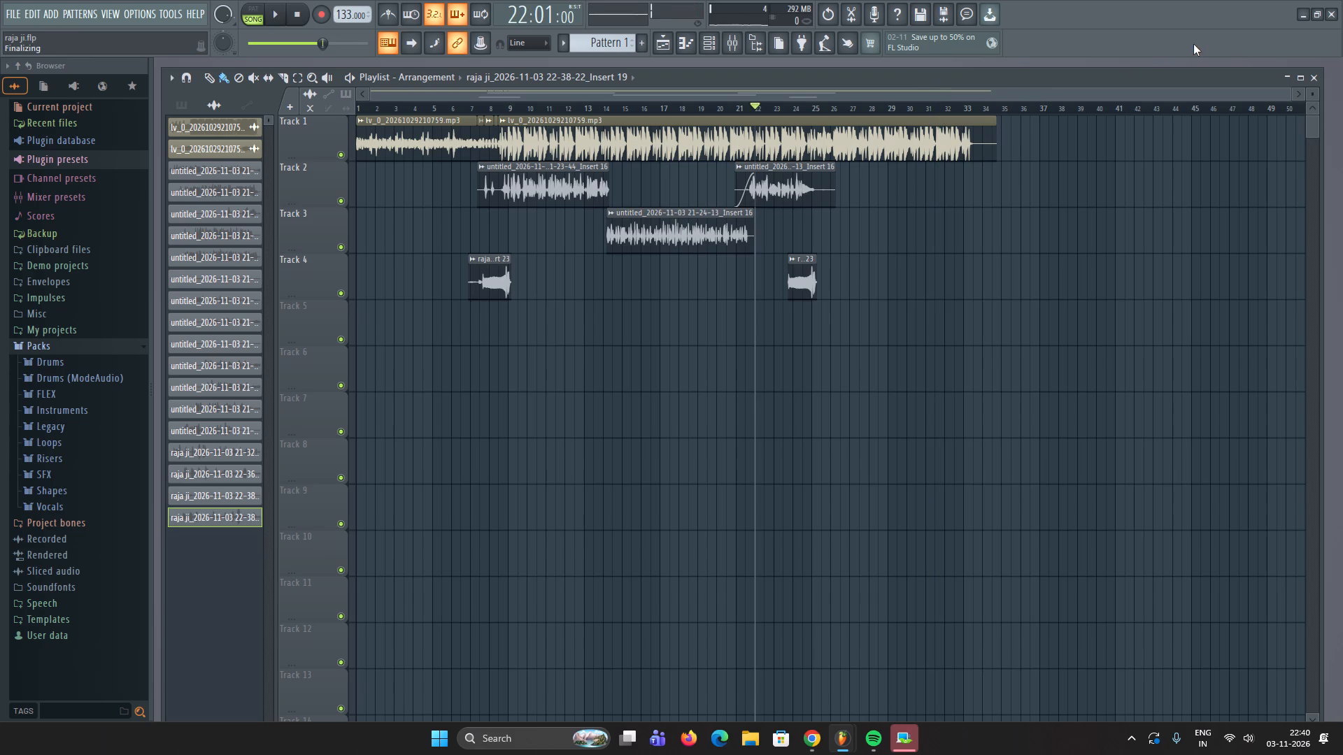
Export the project as a wave file named "RAJA JIIII" in the raja ji folder.
left_click(14, 16)
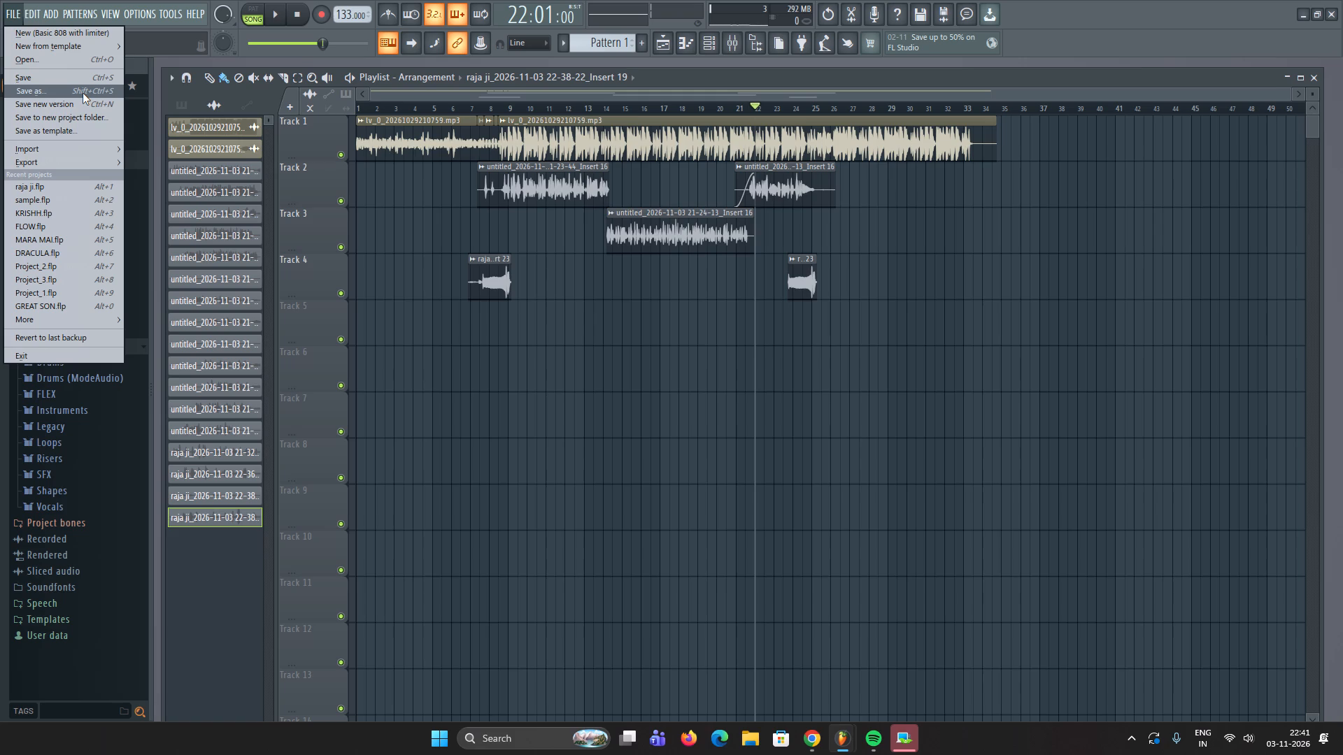
left_click(83, 160)
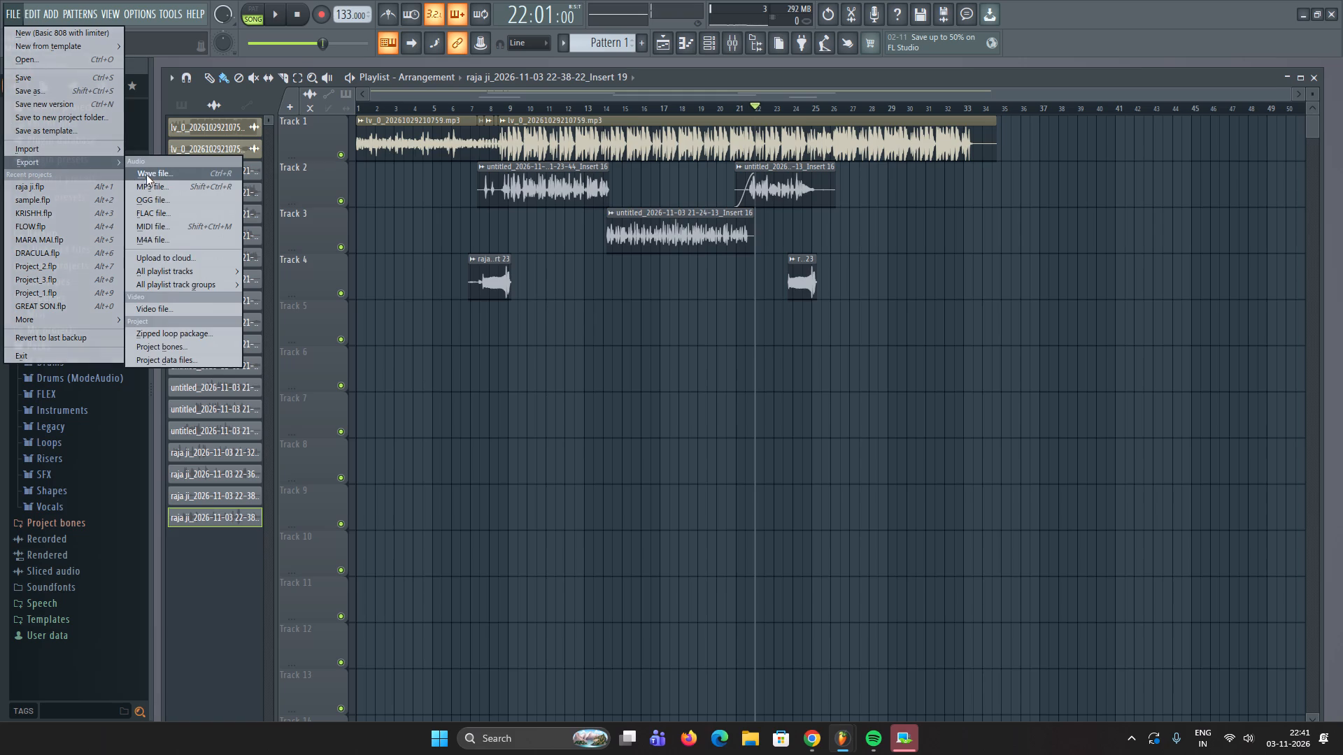
left_click(147, 175)
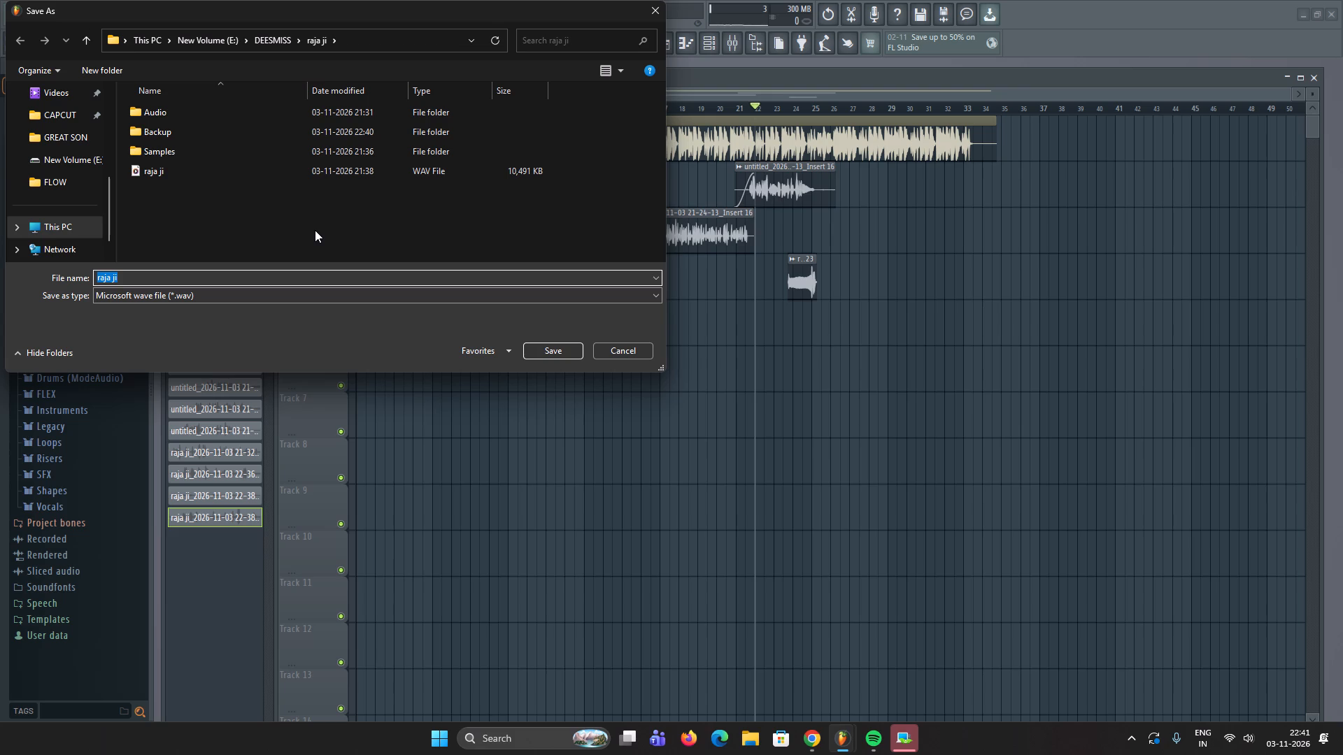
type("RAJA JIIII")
Accept "RAJA JIIII" as the wave export's file name in the raja ji folder and bring up its rendering settings.
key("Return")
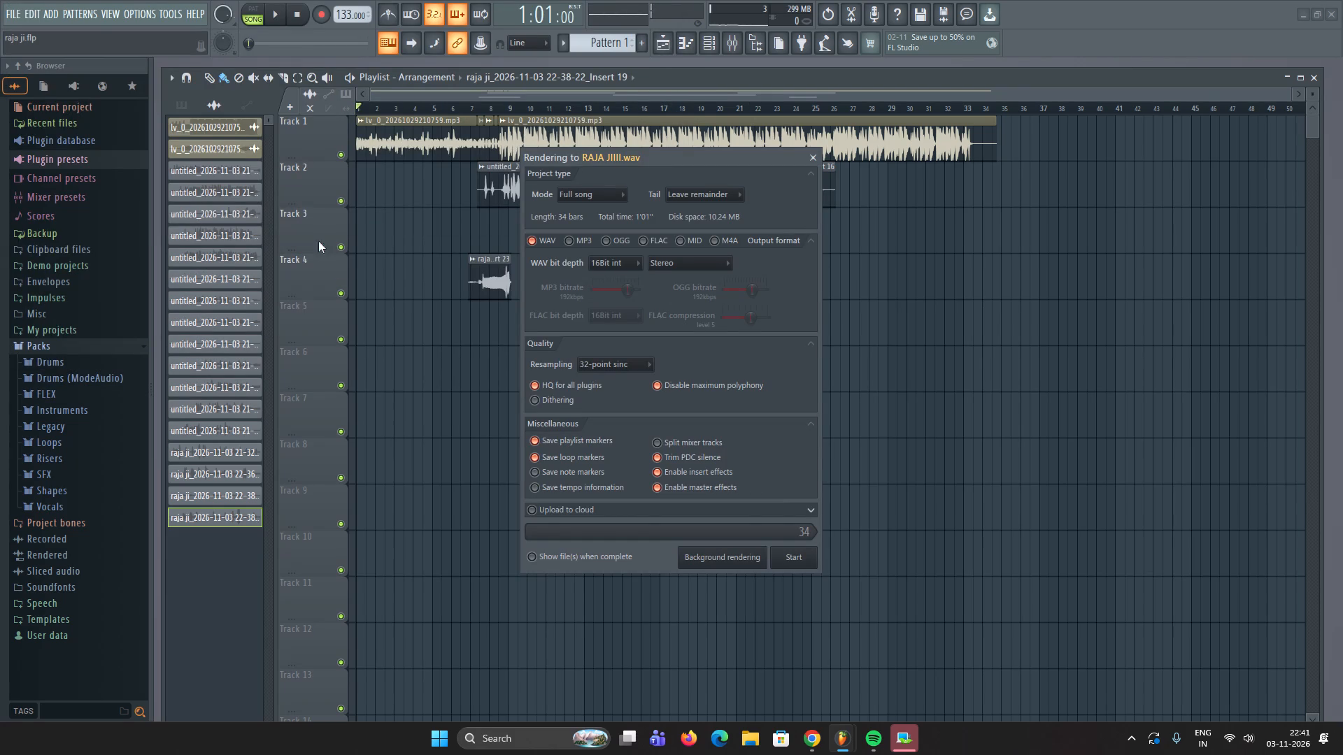